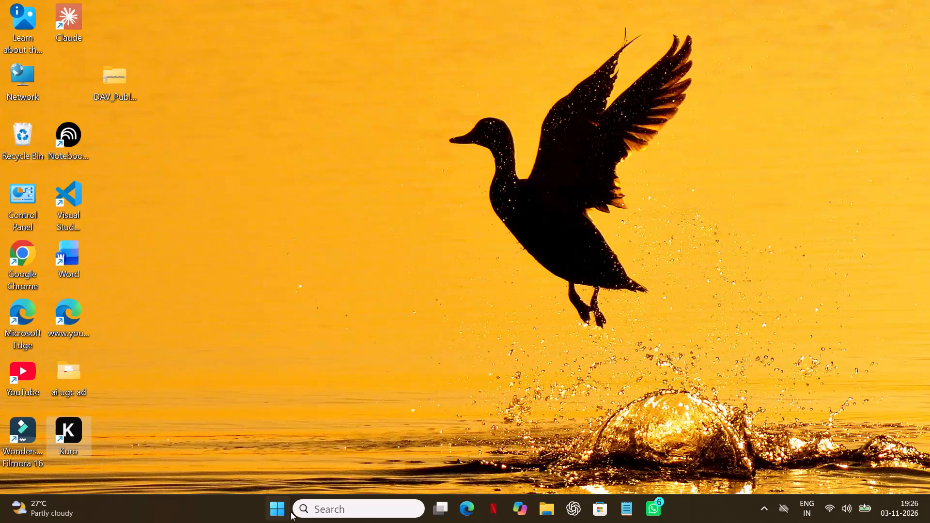
Launch Figma and open the untitled design file containing the Meesho screens.
click(265, 510)
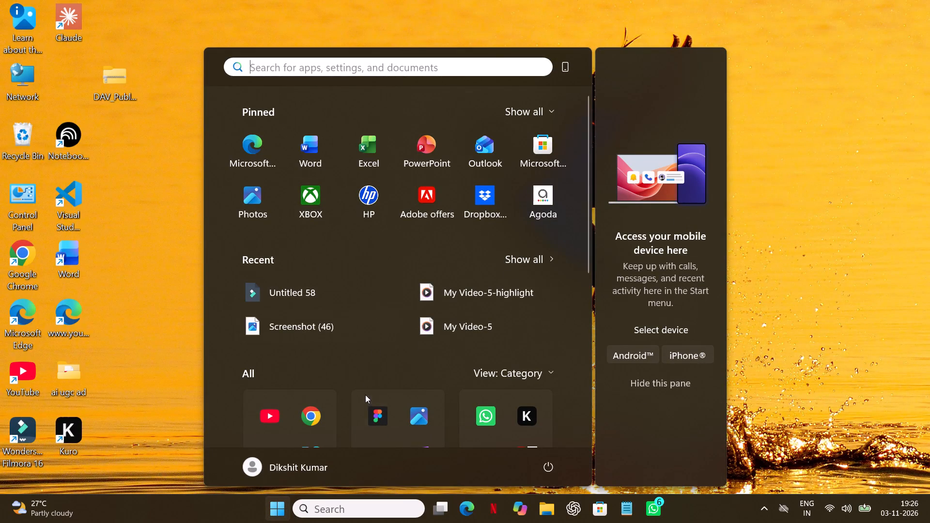
click(372, 406)
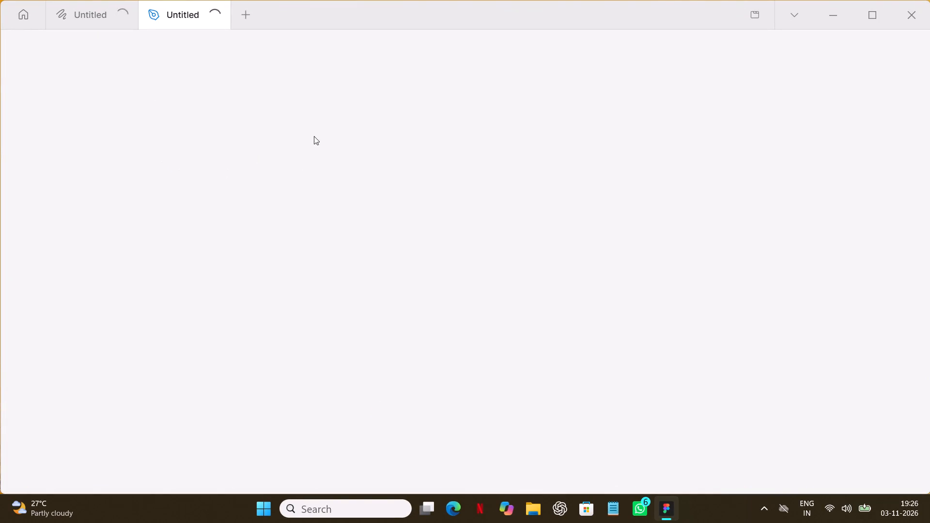
click(389, 265)
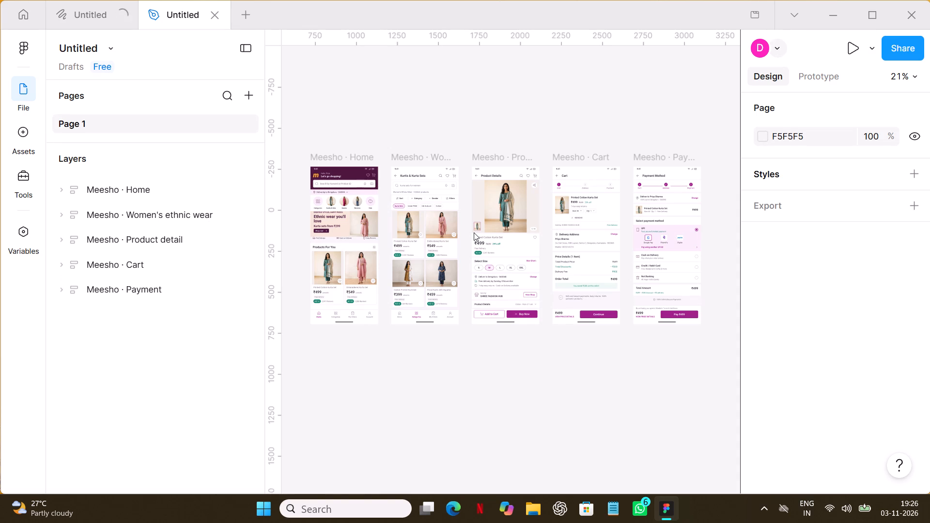
click(467, 373)
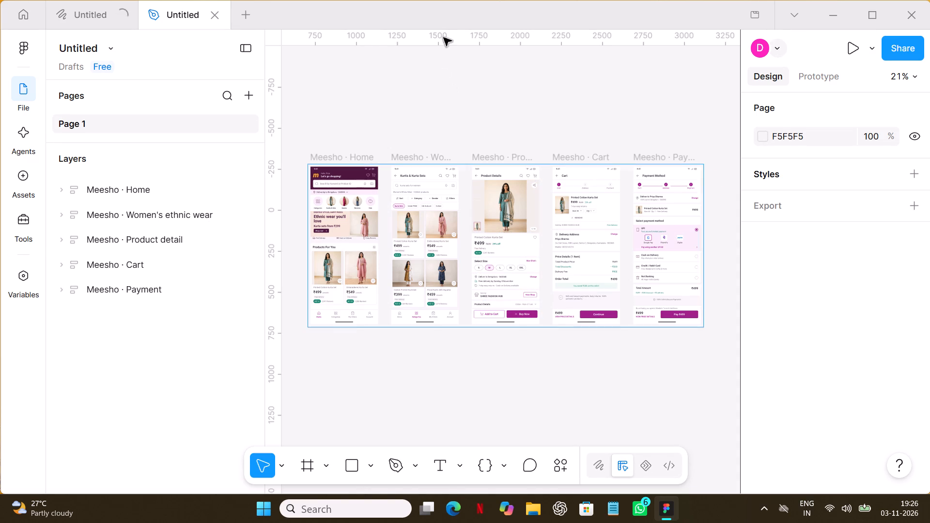
Minimize the interface so the layers and properties panels are hidden around the canvas.
click(255, 55)
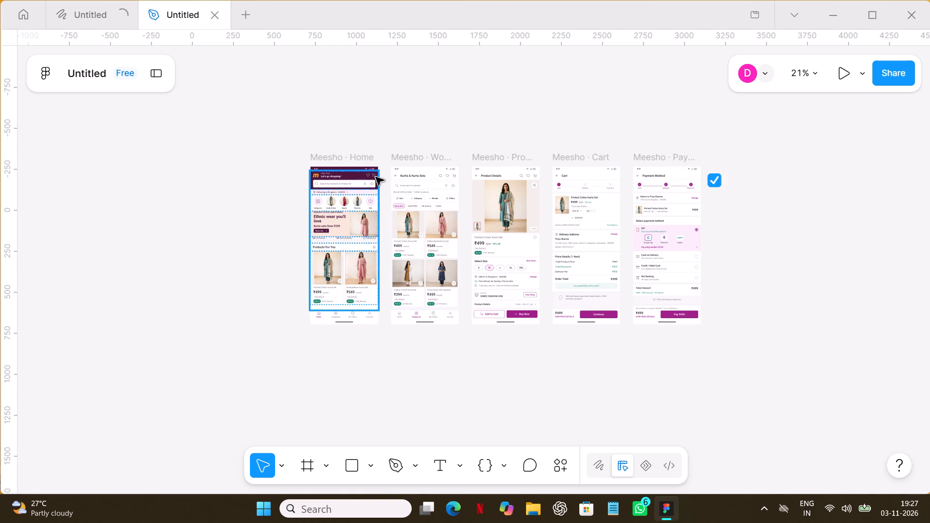
click(179, 174)
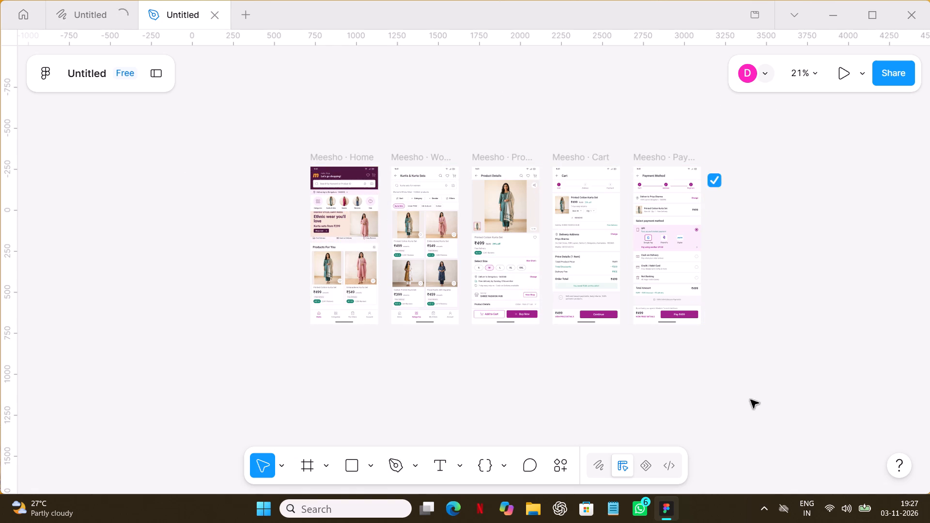
Examine the Meesho screens at a larger scale and the empty canvas area beside the Home screen.
text(==)
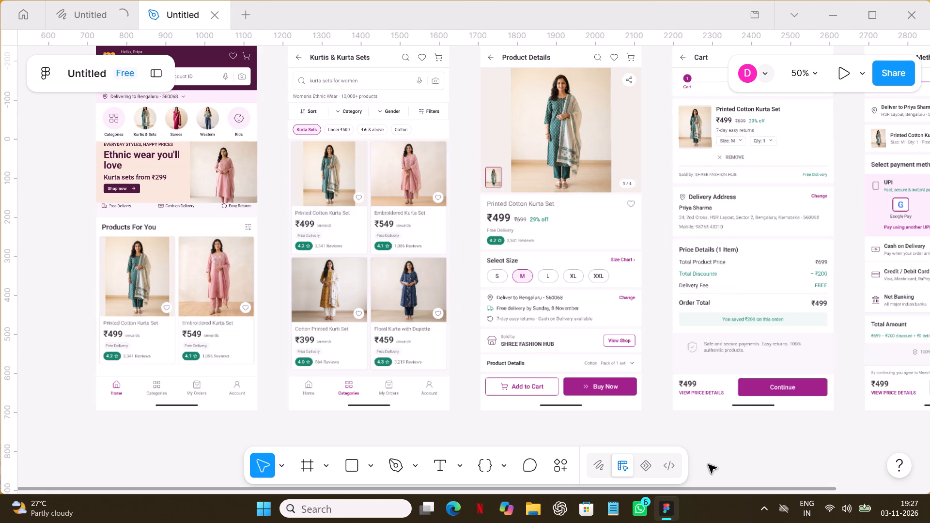
key(equal)
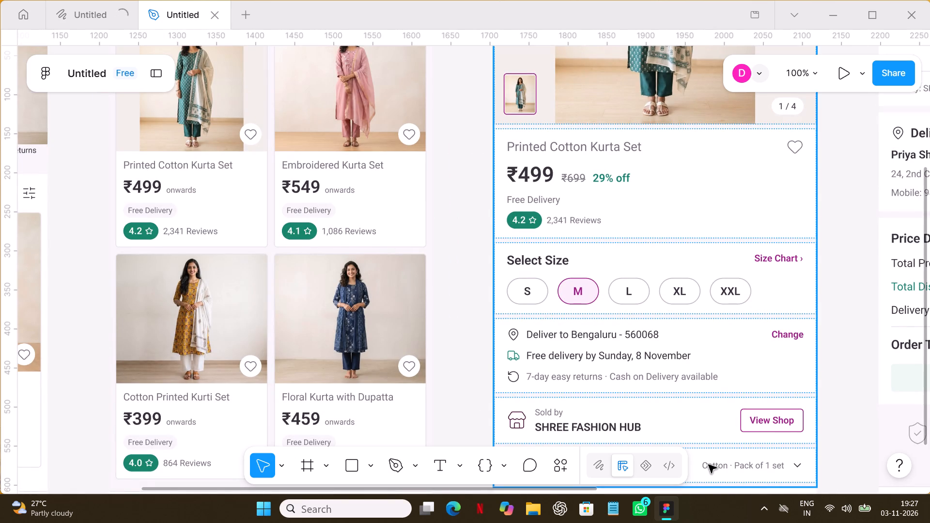
key(minus)
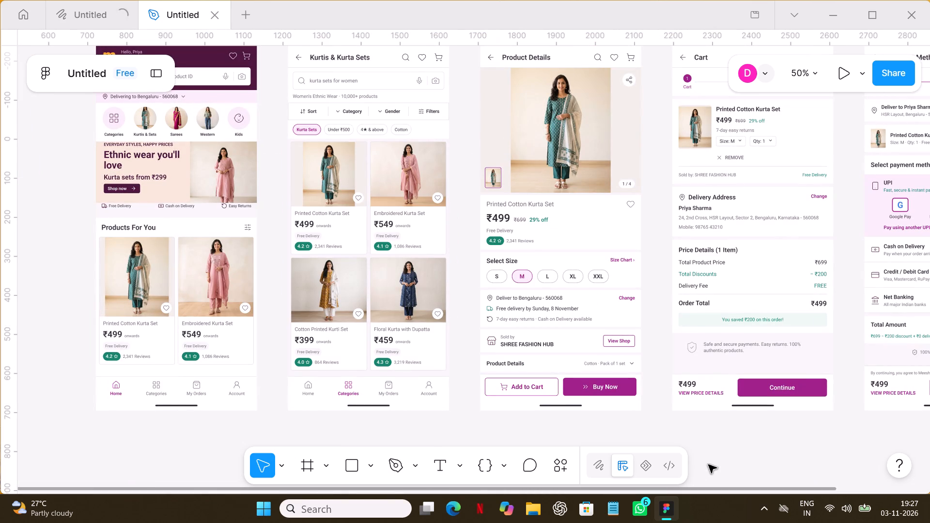
click(70, 215)
key(Left)
key(Left)
key(Left)
key(Left)
key(Left)
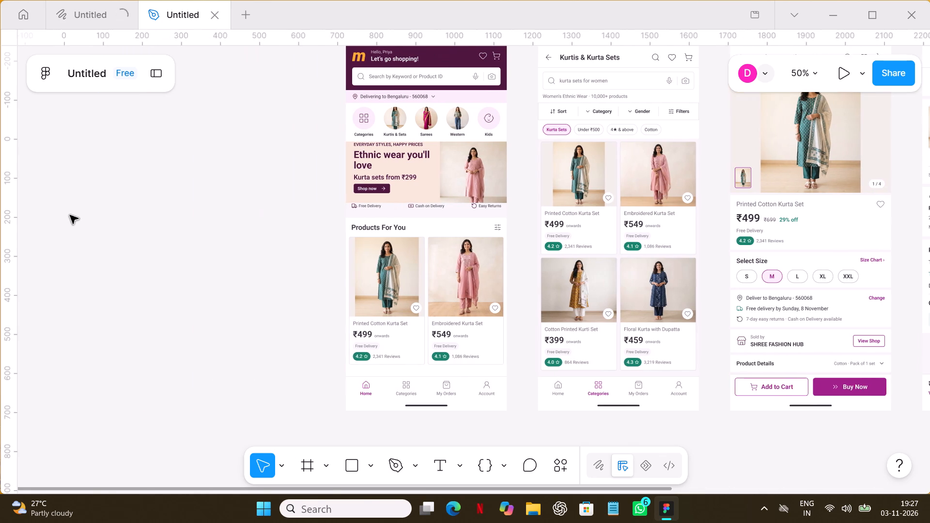
key(Left)
key(Left)
key(Left)
key(Up)
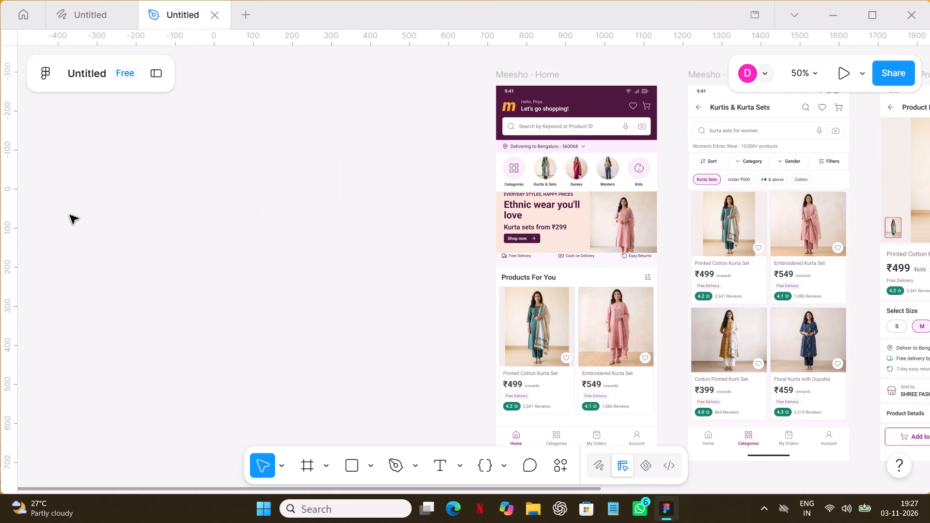
click(70, 215)
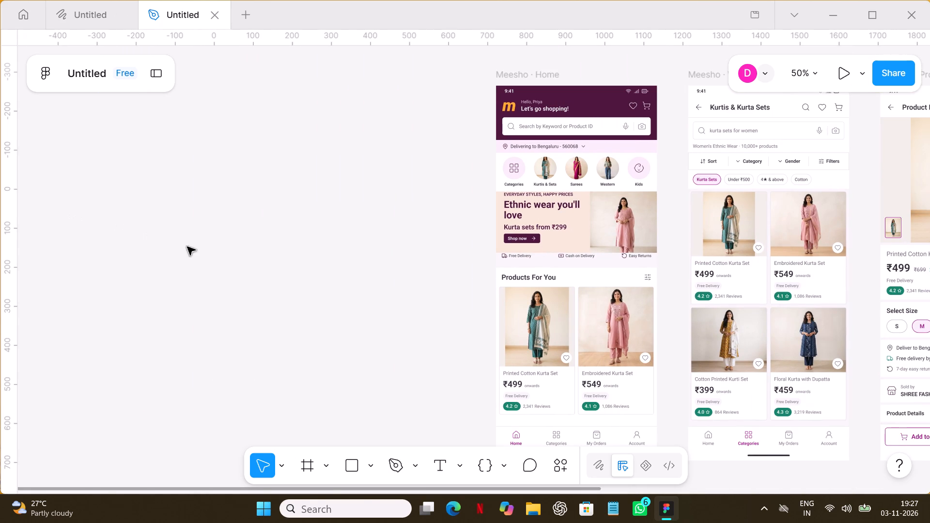
click(189, 247)
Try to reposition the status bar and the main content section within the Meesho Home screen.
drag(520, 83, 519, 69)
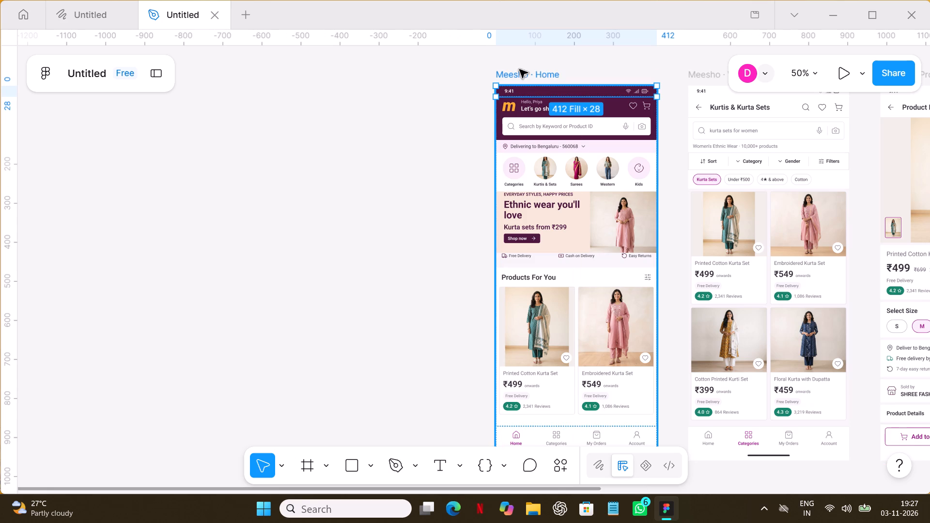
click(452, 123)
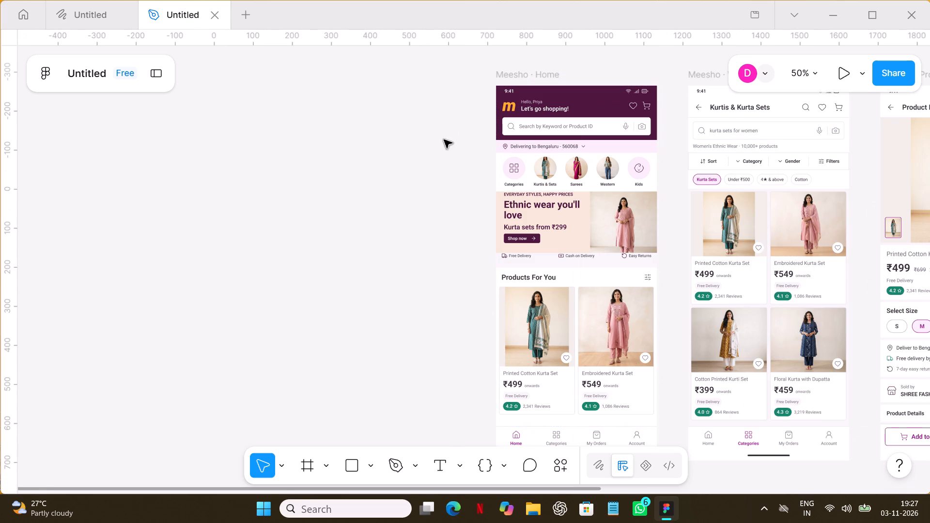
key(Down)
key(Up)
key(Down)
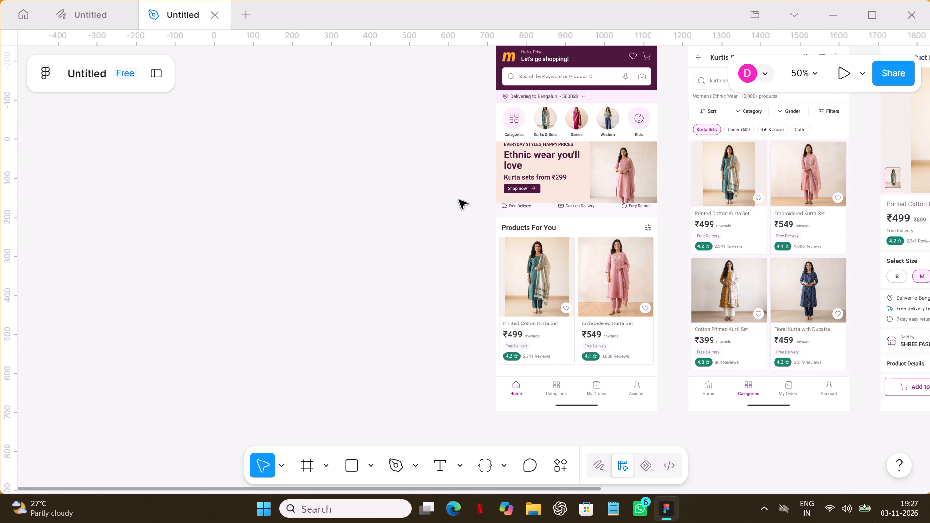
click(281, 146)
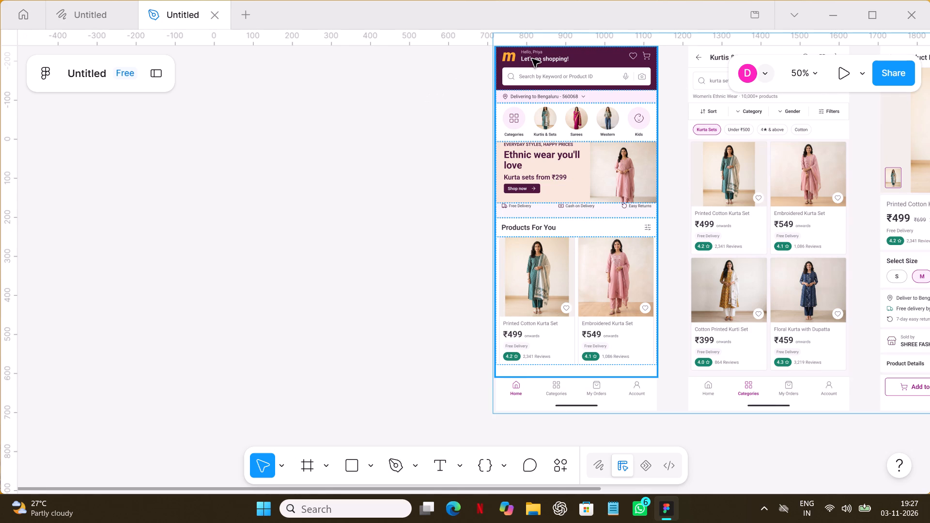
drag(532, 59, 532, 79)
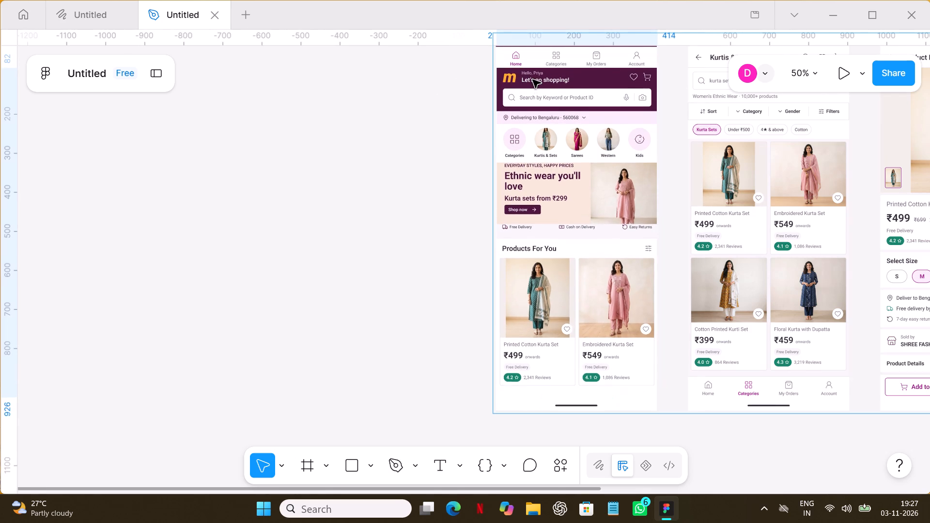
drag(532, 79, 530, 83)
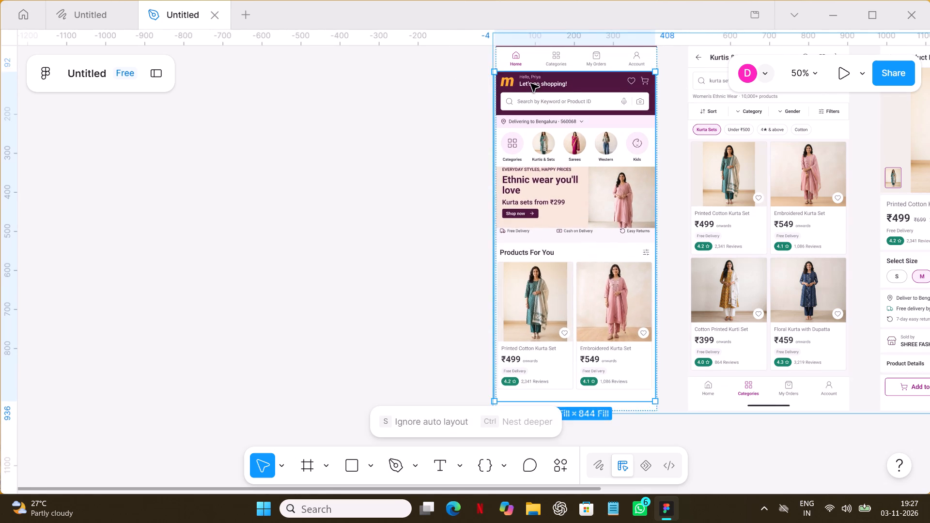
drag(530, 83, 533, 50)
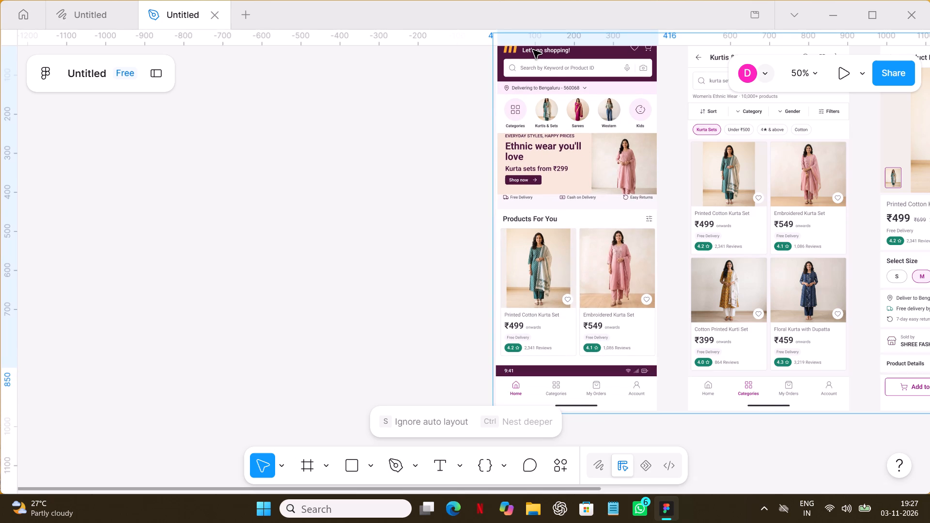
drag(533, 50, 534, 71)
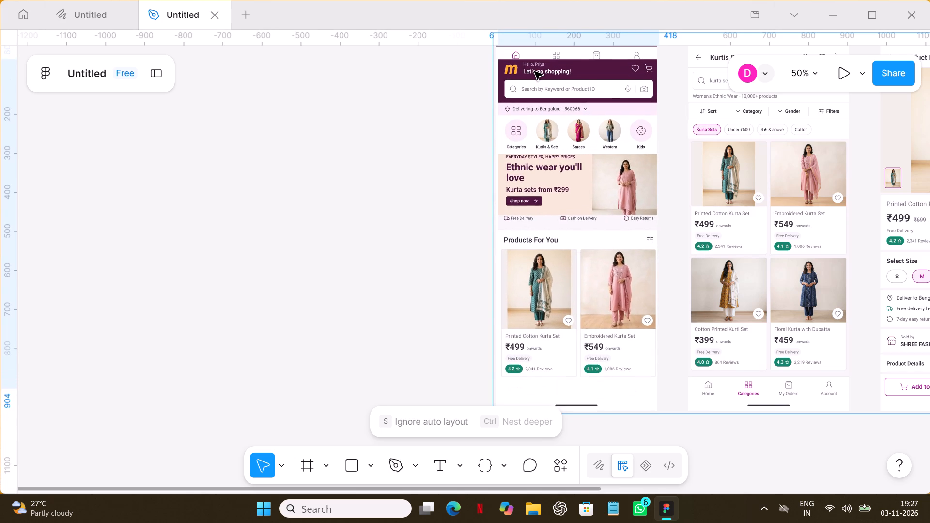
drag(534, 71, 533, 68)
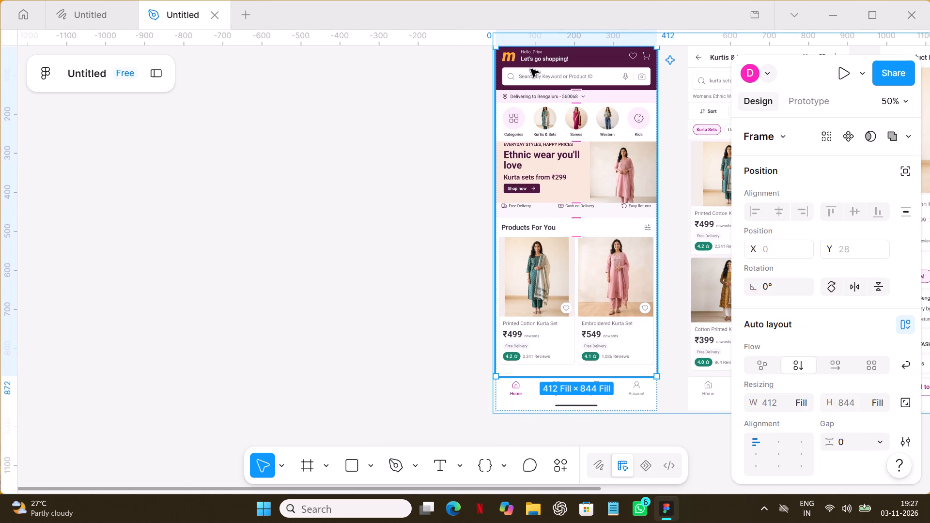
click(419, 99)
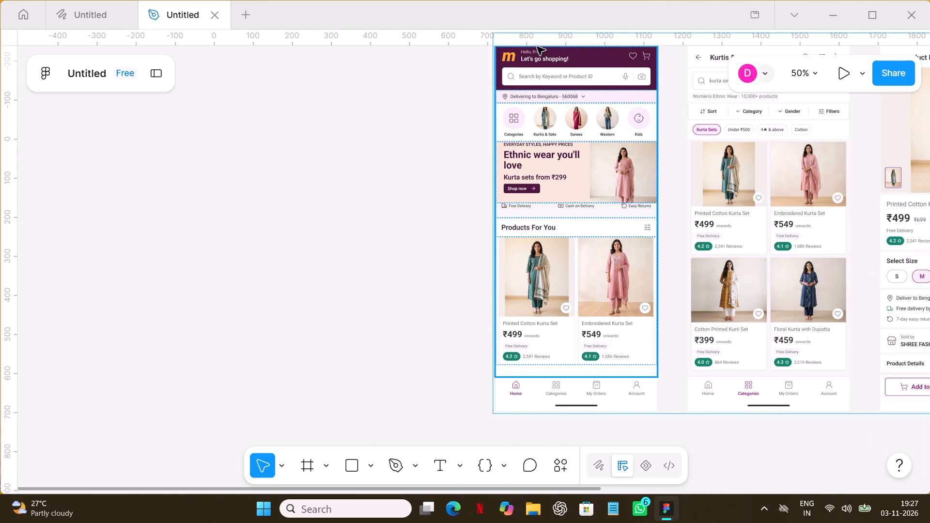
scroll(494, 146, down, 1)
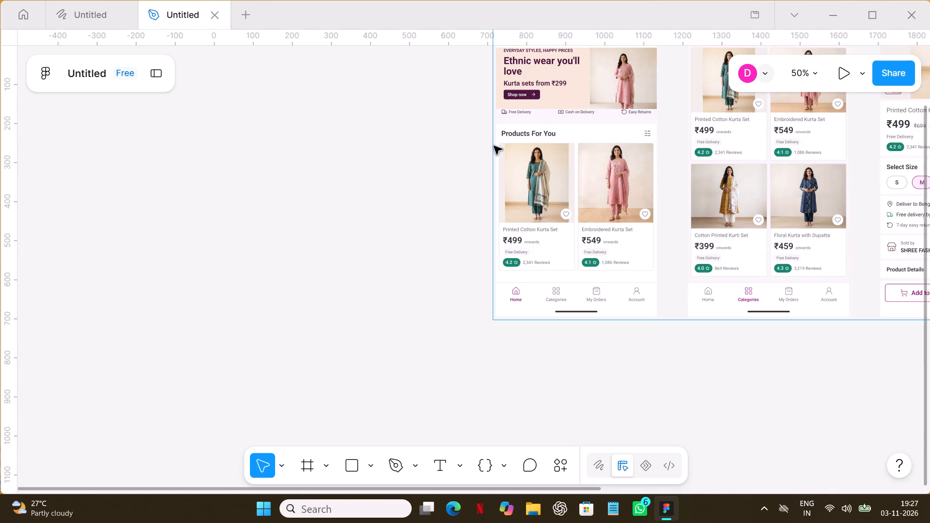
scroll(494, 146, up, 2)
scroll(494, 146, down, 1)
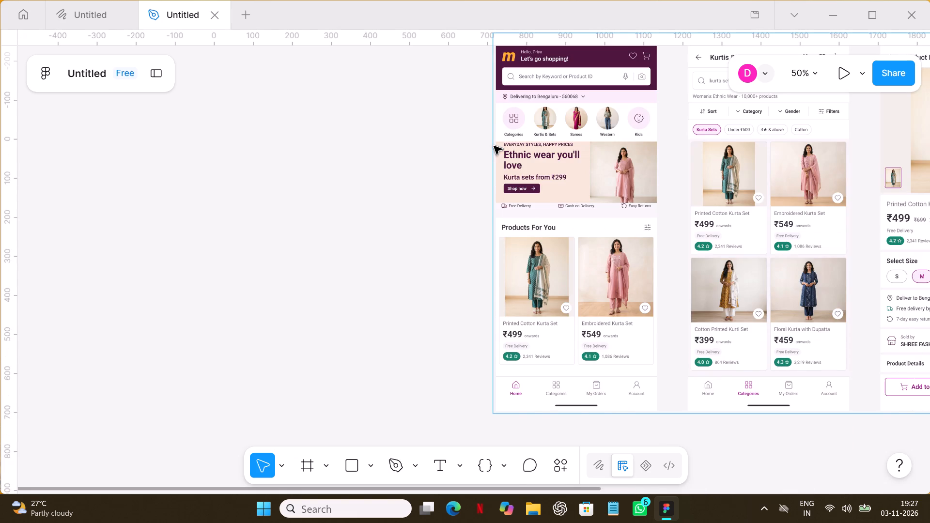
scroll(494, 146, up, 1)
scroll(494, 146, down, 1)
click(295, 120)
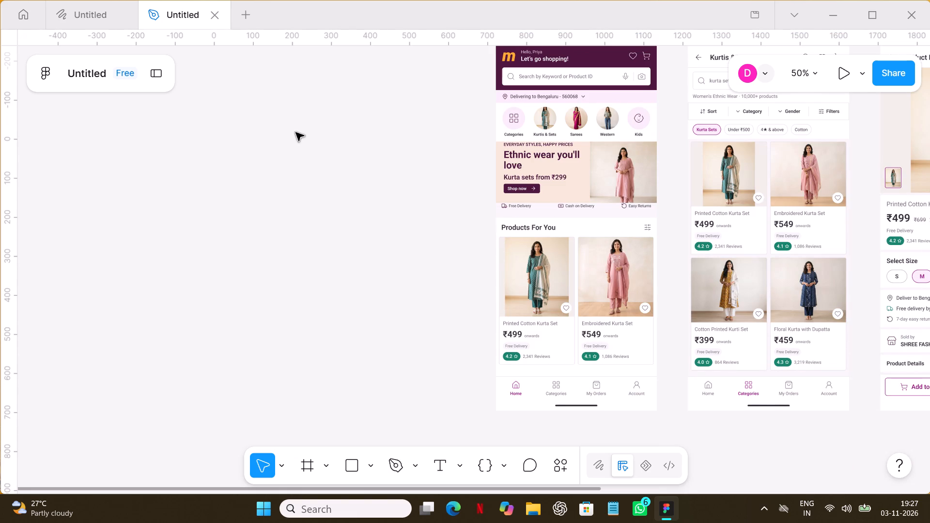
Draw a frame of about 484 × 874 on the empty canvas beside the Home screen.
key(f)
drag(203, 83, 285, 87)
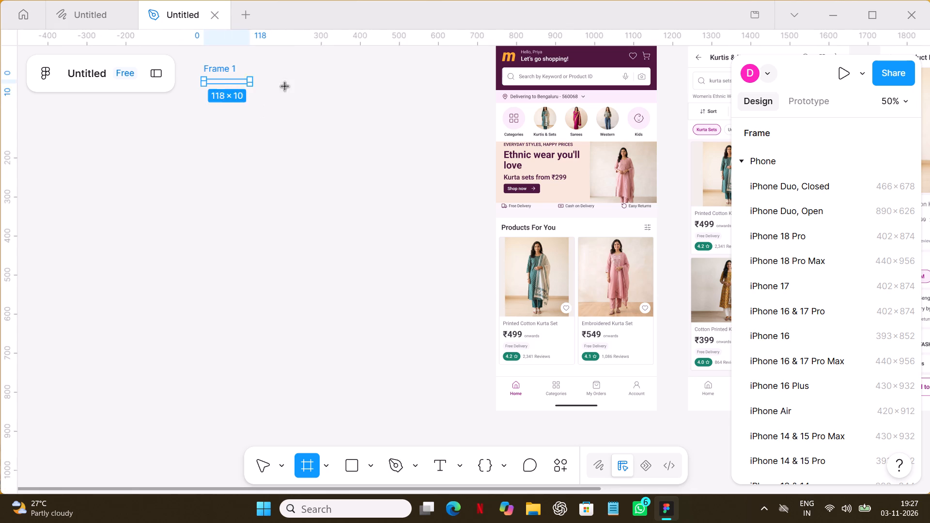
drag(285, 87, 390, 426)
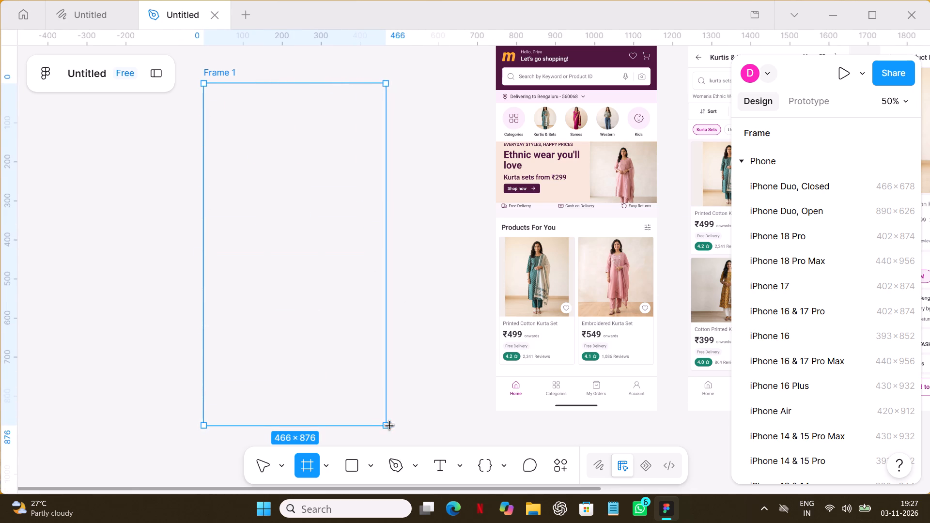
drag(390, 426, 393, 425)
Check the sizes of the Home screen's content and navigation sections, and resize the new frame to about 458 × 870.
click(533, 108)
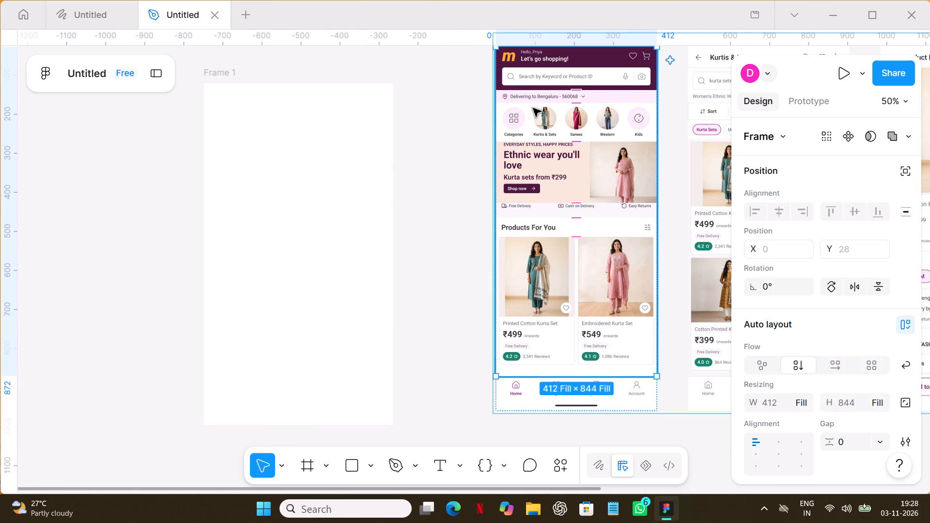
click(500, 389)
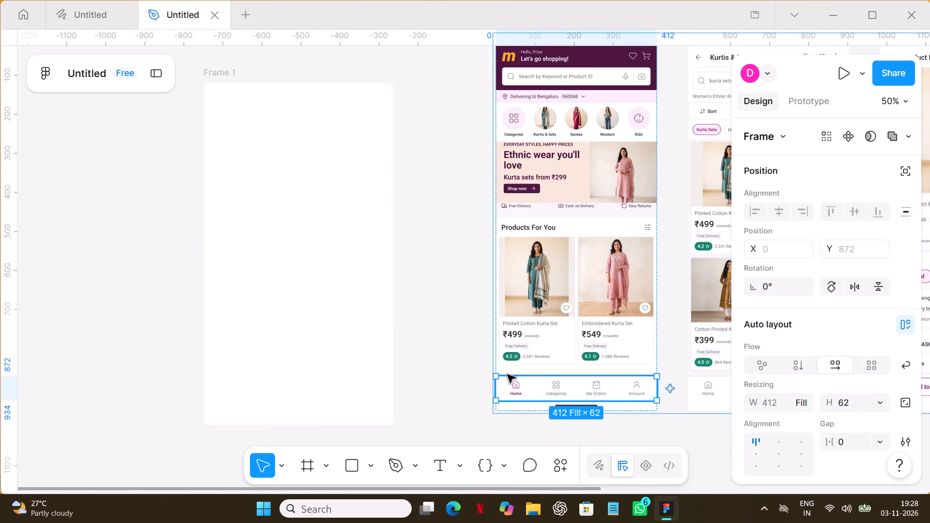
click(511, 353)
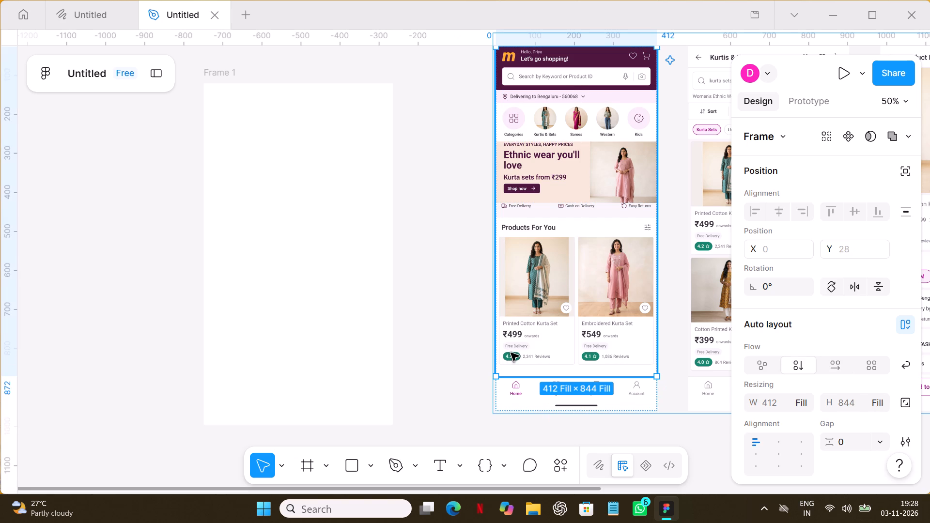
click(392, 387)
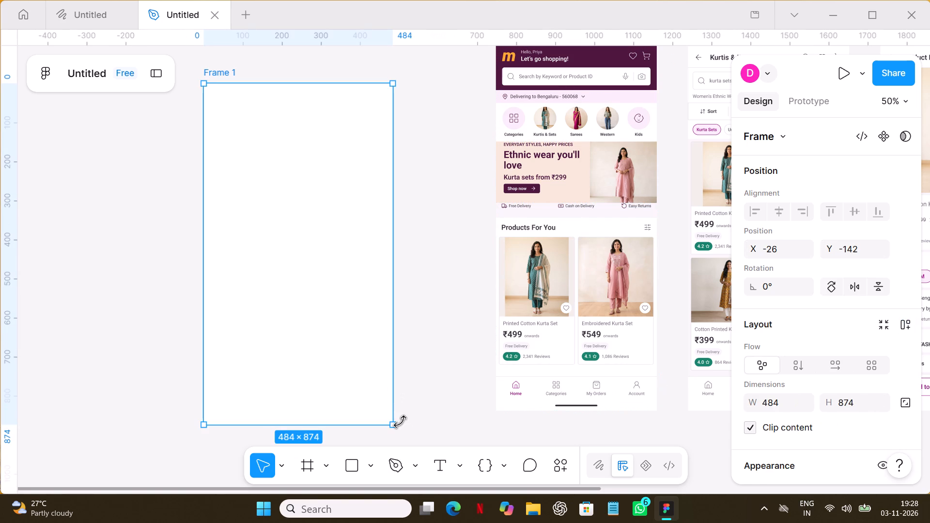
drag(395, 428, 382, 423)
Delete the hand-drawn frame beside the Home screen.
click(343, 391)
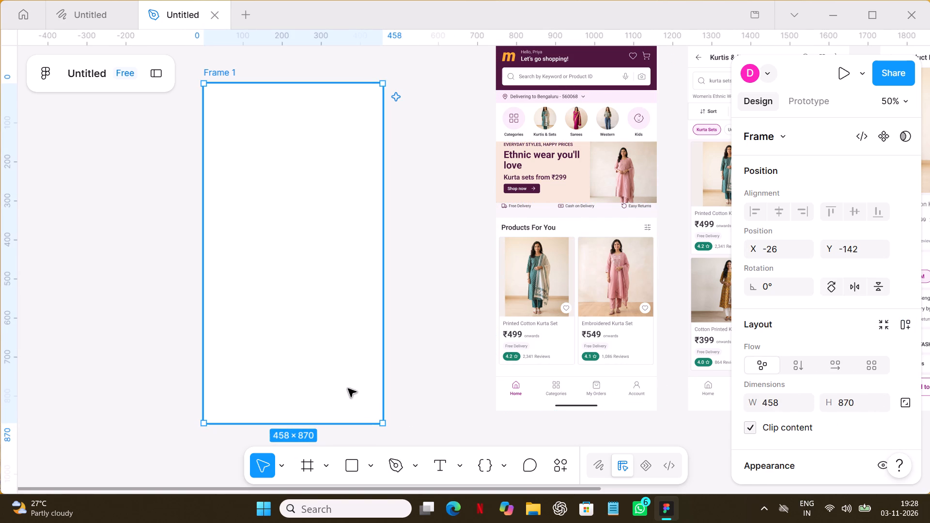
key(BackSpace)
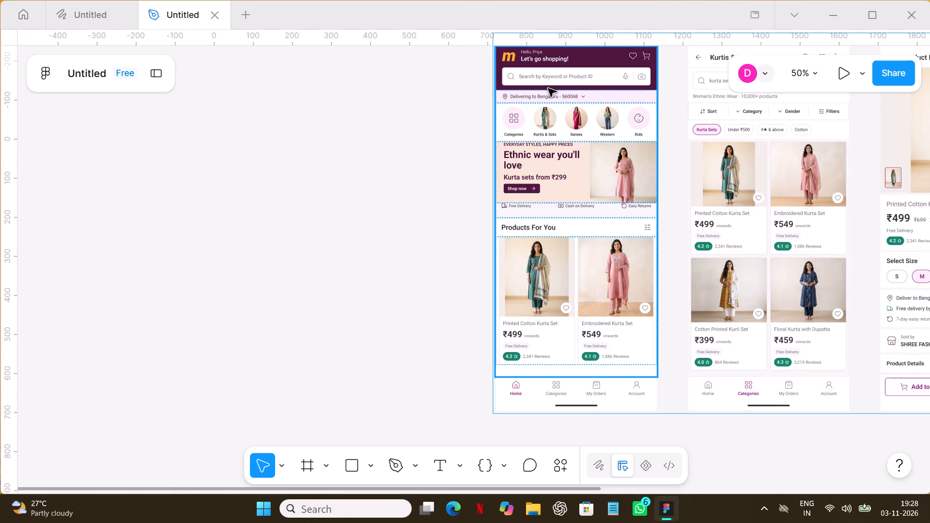
Place a new 458 × 870 frame on the empty canvas beside the Home screen.
click(391, 120)
key(f)
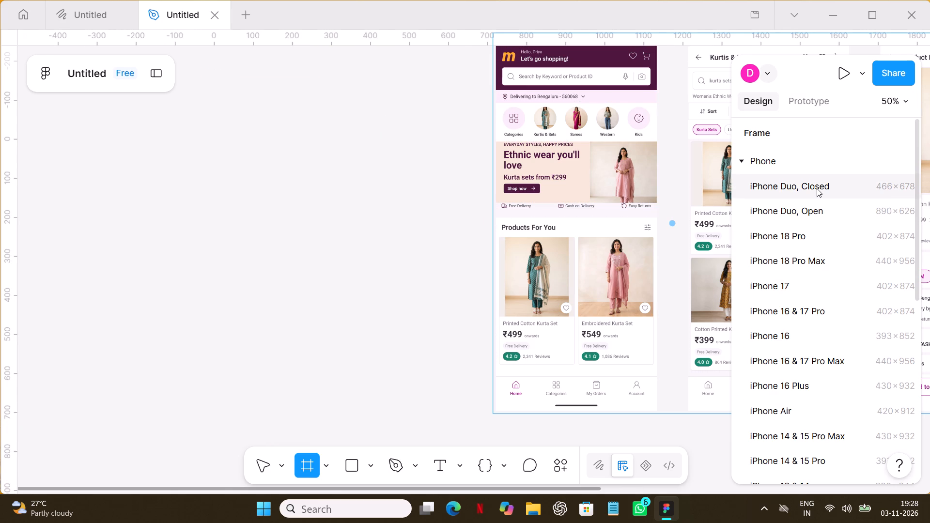
click(823, 229)
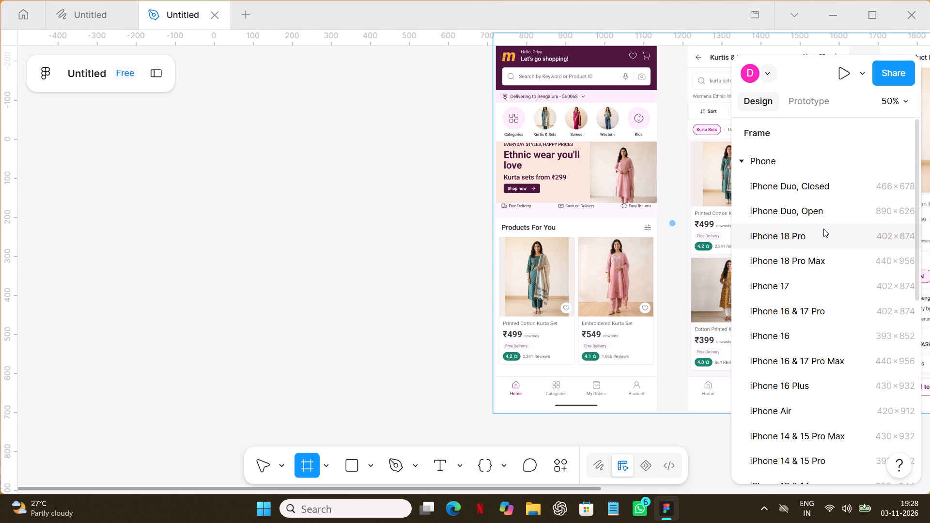
click(823, 229)
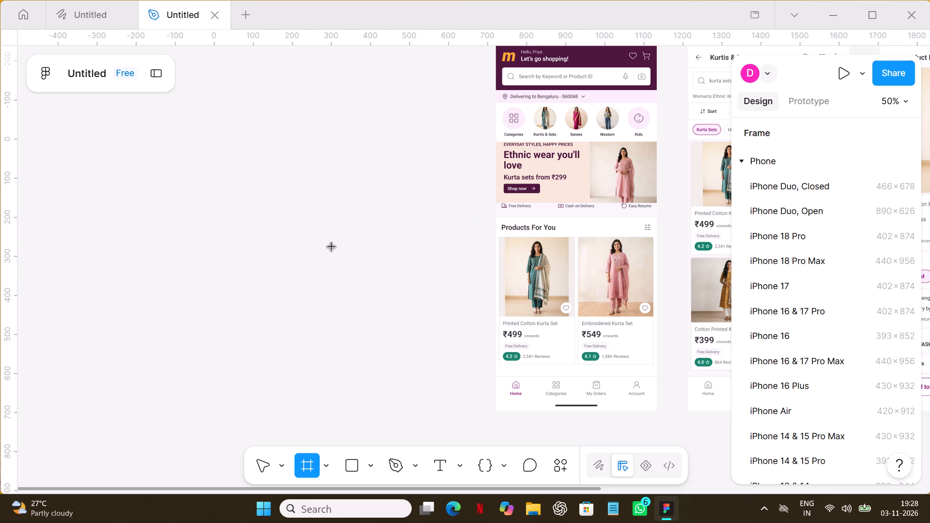
click(332, 247)
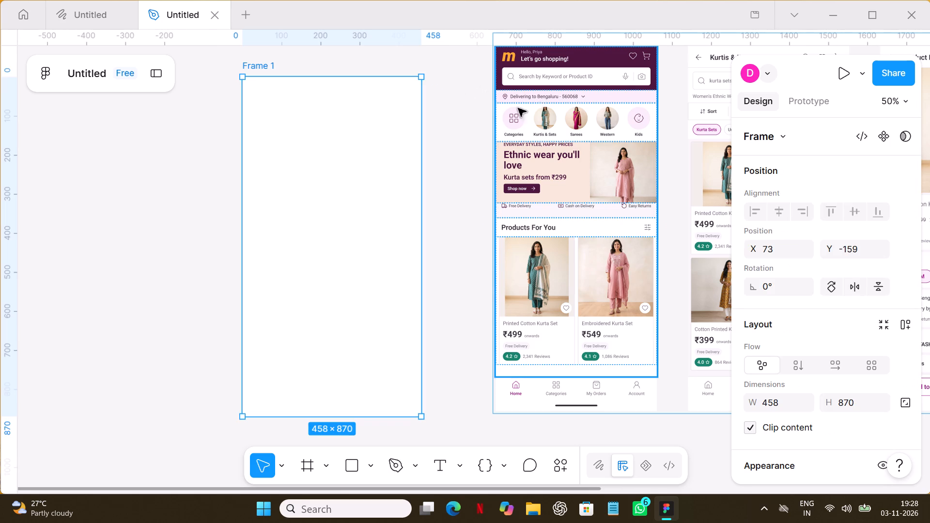
click(388, 189)
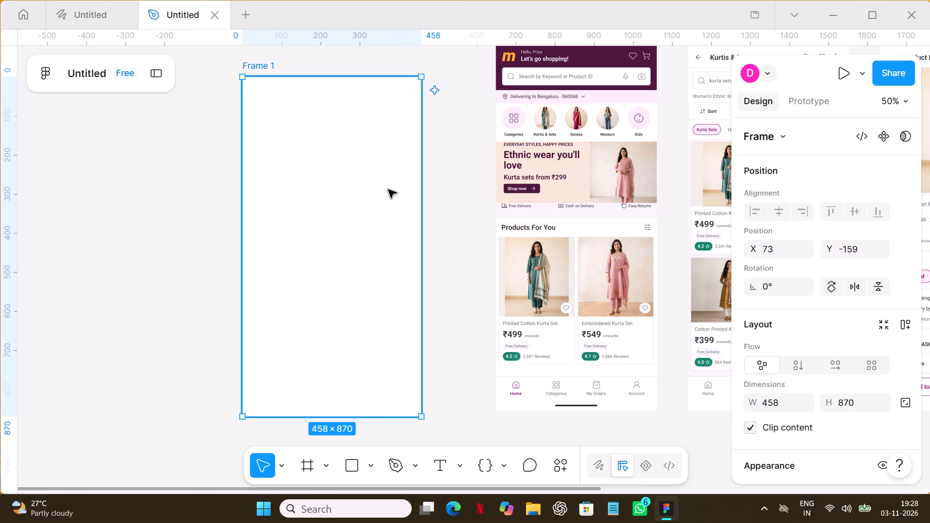
click(180, 225)
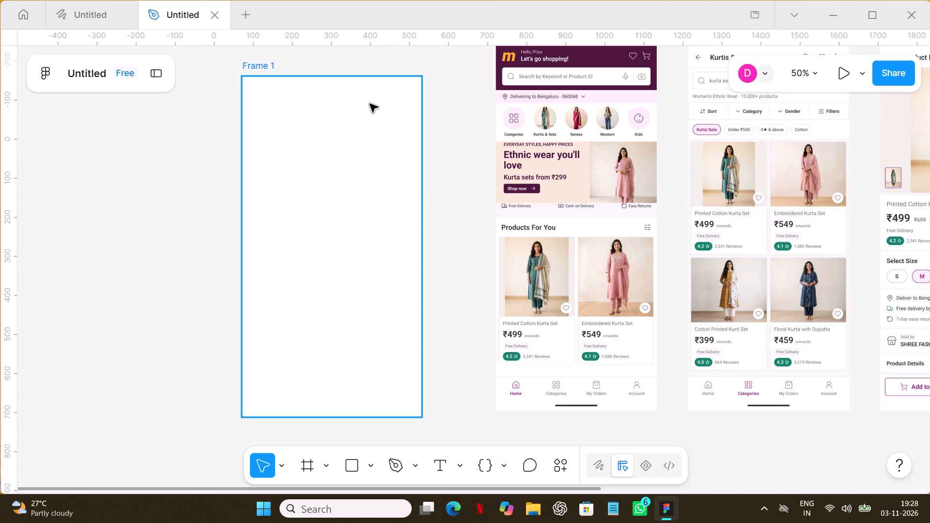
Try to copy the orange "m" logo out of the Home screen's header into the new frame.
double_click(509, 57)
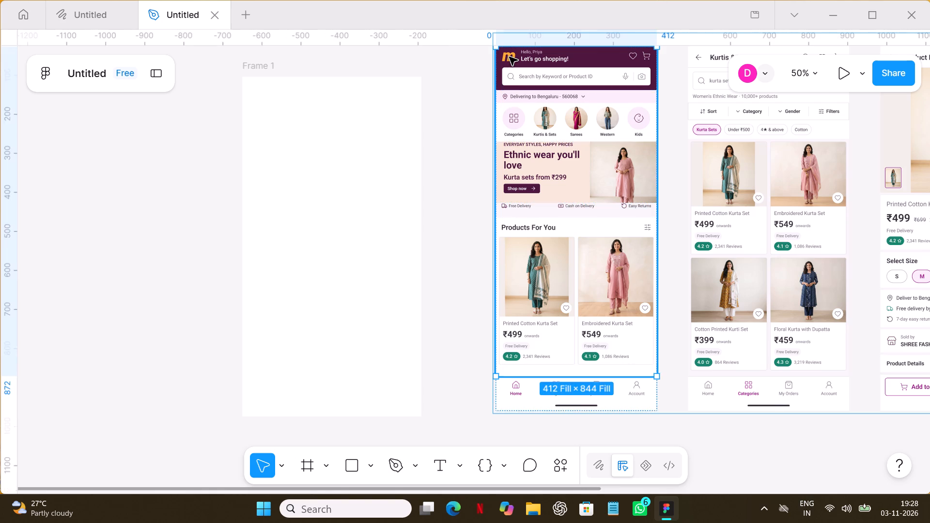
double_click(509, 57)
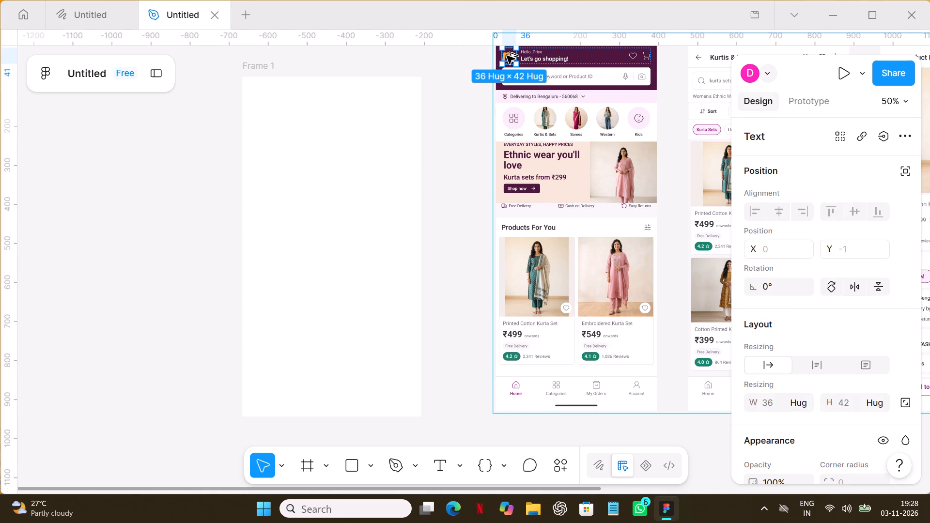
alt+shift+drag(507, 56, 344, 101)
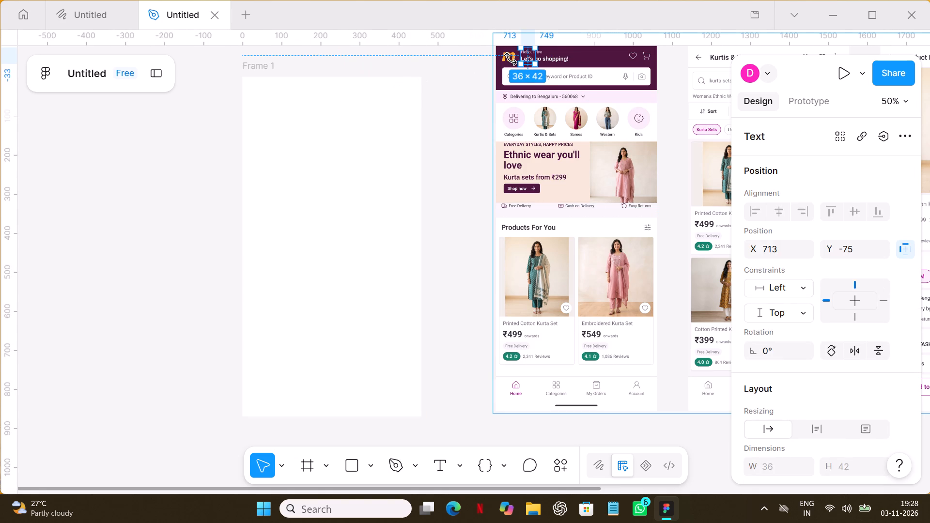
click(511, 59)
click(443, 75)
Place a copy of the Home header's orange "m" logo on the empty canvas outside the new frame, at about X -90, Y -98.
triple_click(510, 58)
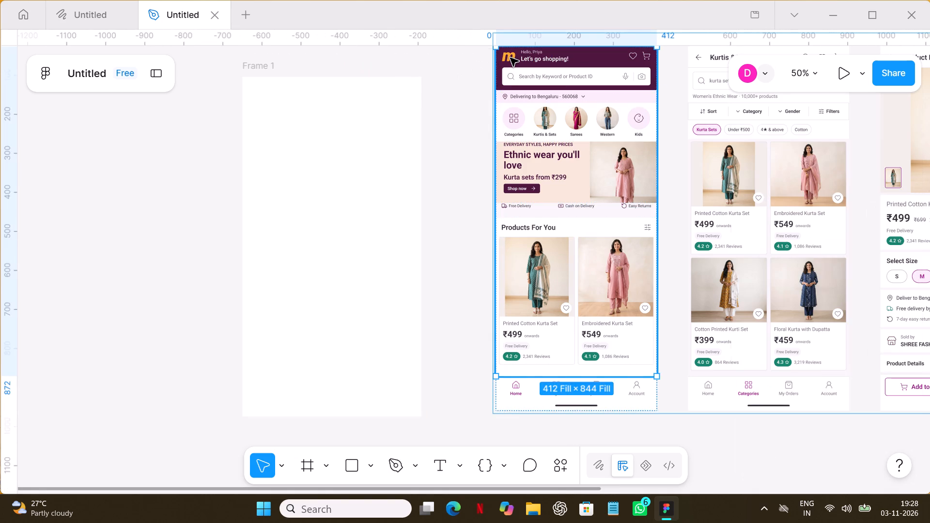
click(510, 58)
click(510, 58)
double_click(510, 58)
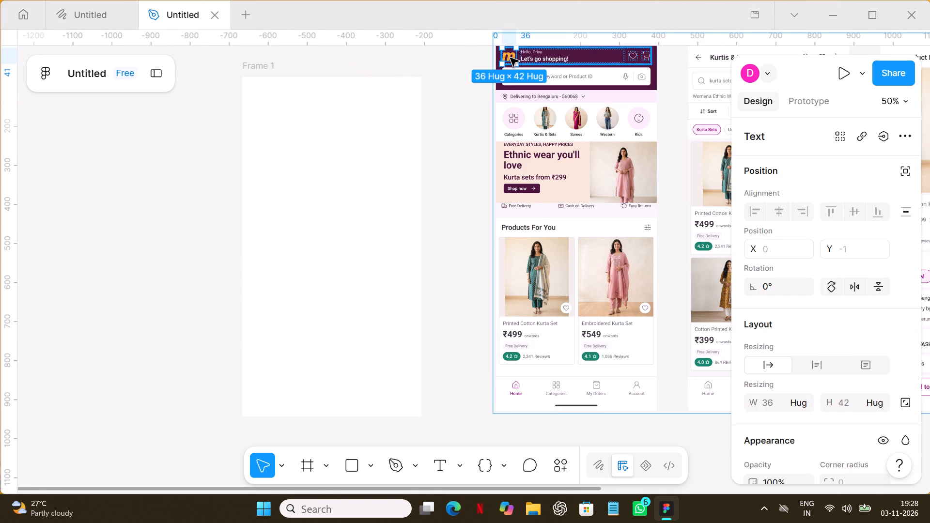
alt+shift+drag(510, 58, 483, 63)
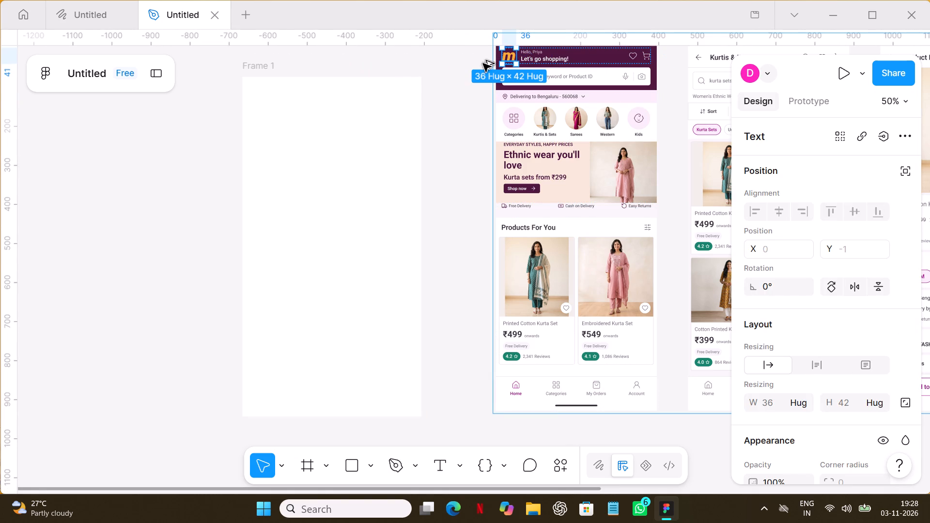
alt+shift+drag(483, 63, 468, 72)
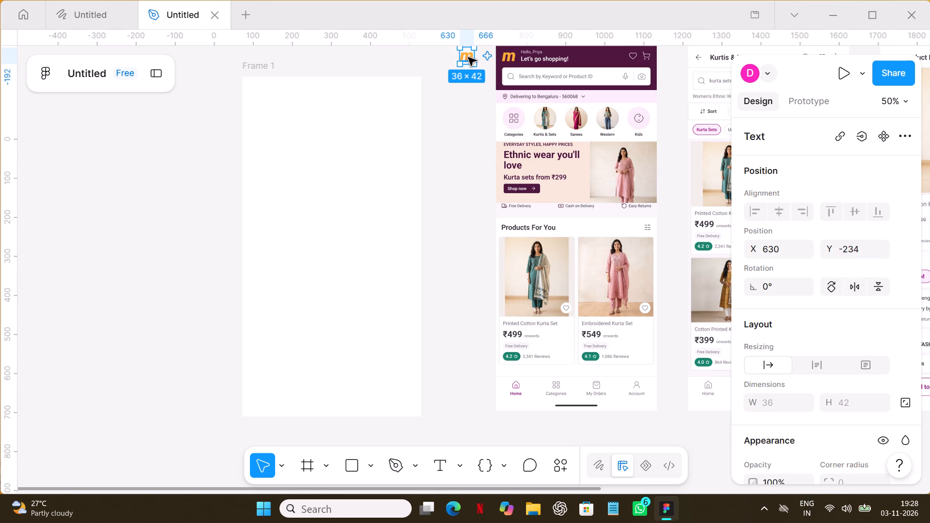
drag(468, 57, 270, 94)
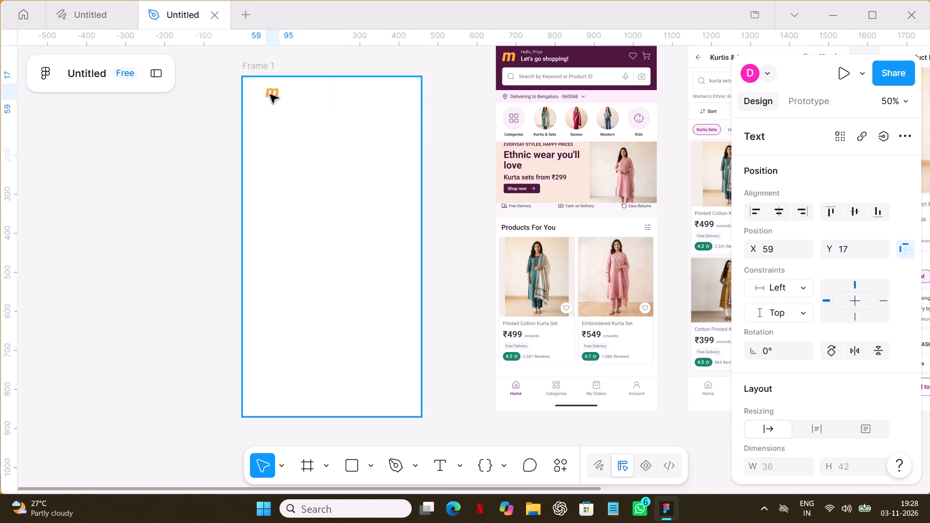
drag(270, 94, 186, 110)
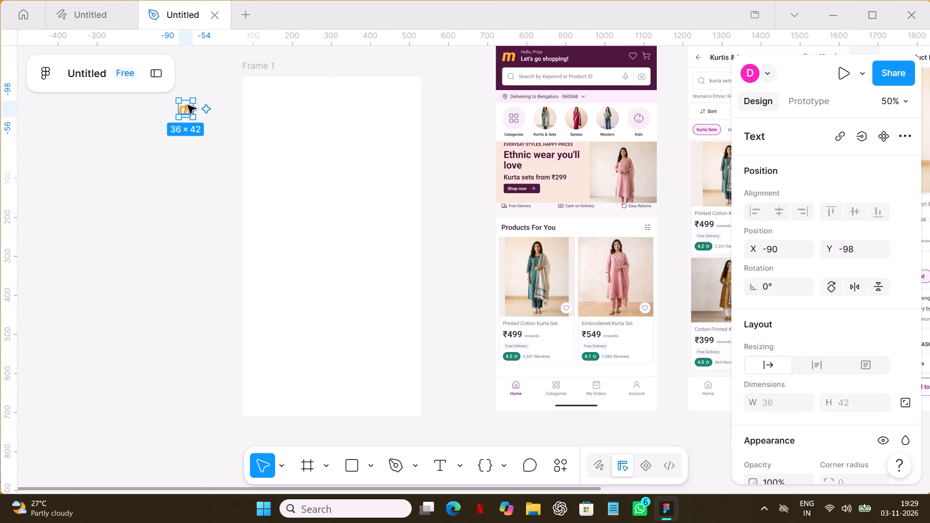
click(165, 208)
click(186, 115)
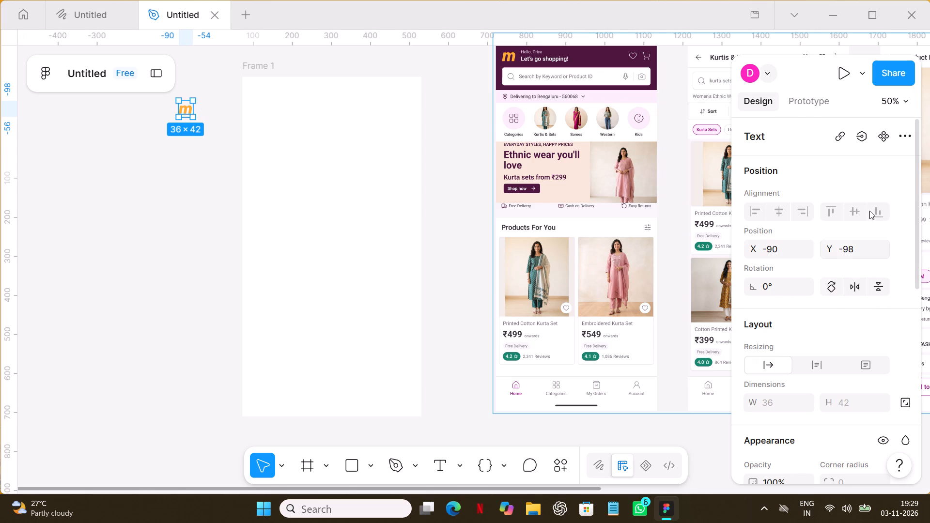
click(168, 181)
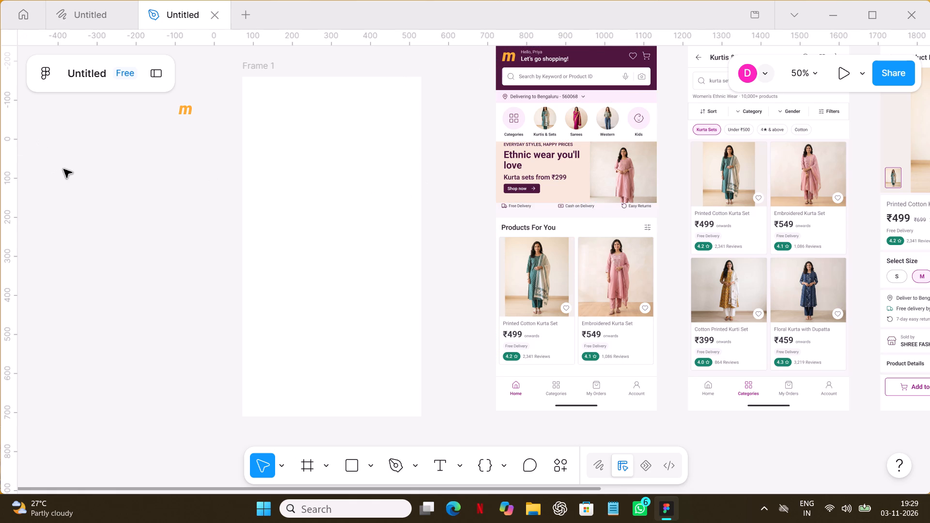
Draw a full-width header frame inside the top of the new frame, sized about 458 × 101 at X 0, Y 0.
key(f)
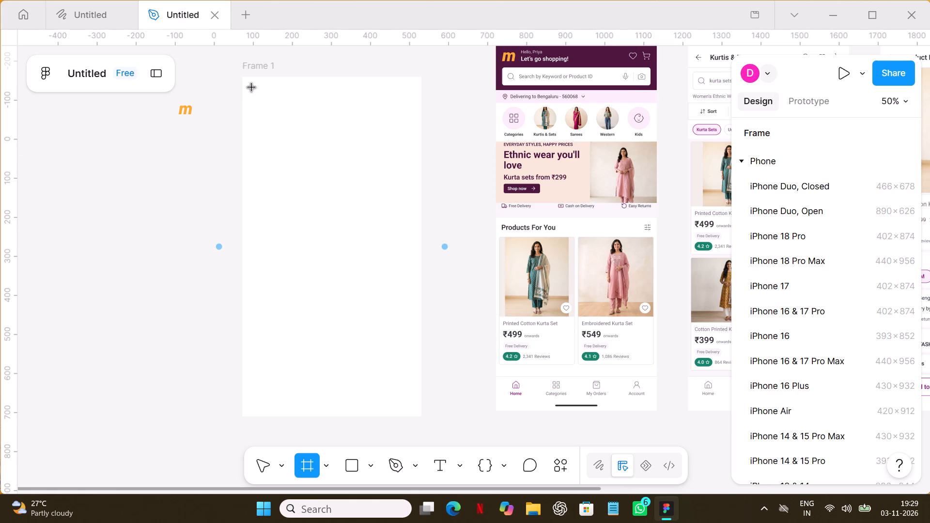
drag(251, 84, 413, 121)
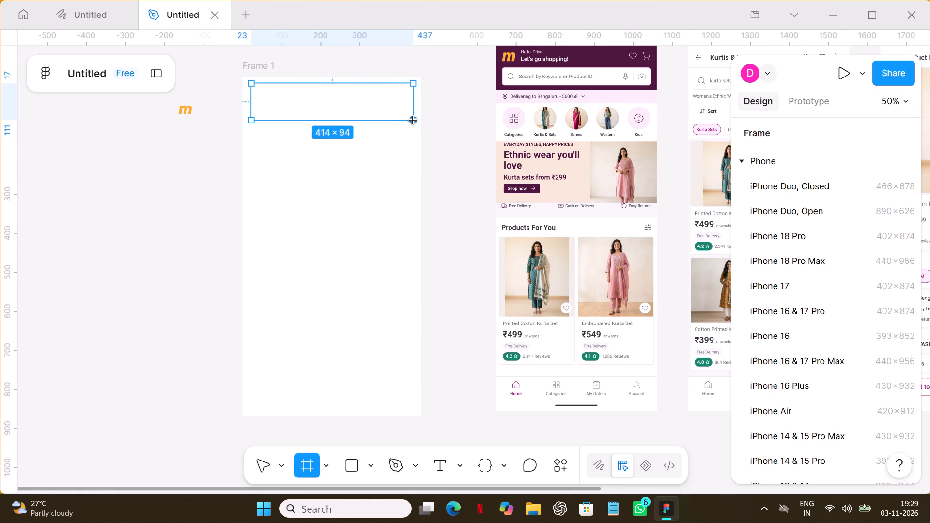
drag(413, 121, 420, 121)
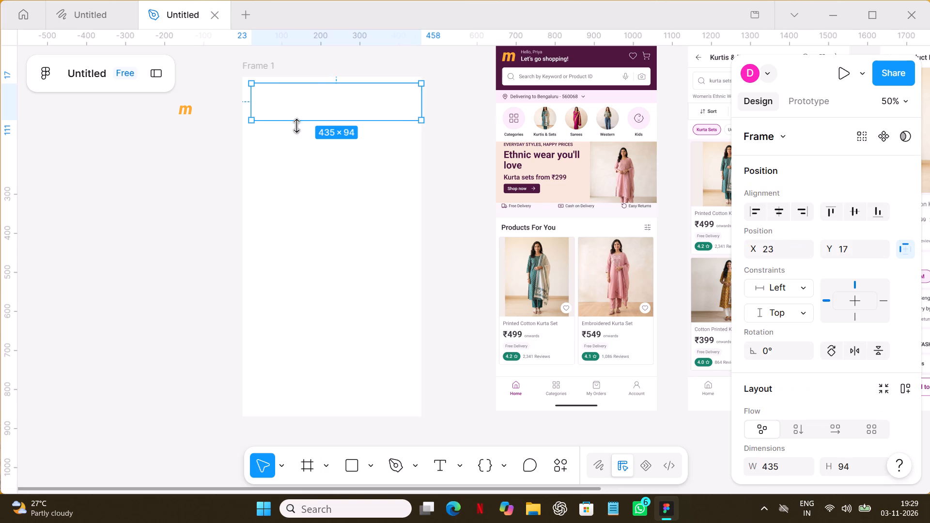
drag(252, 119, 245, 122)
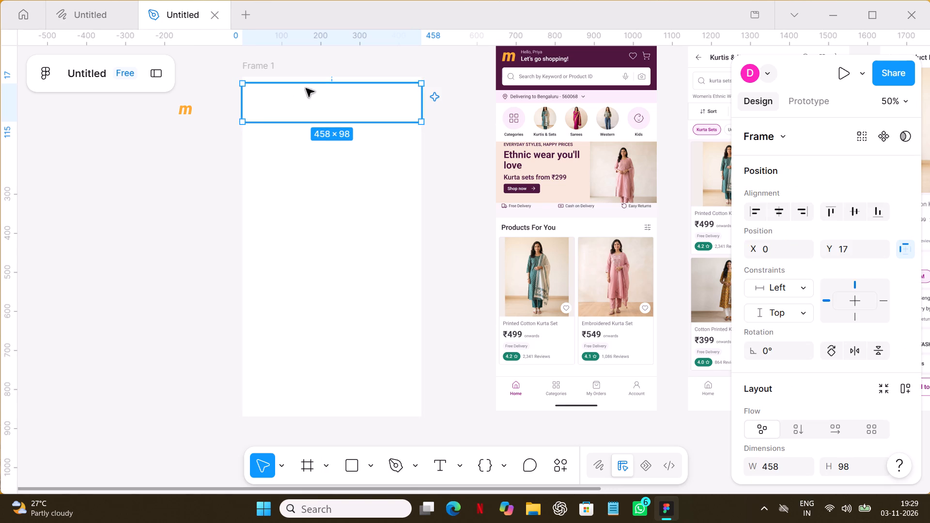
drag(321, 82, 323, 77)
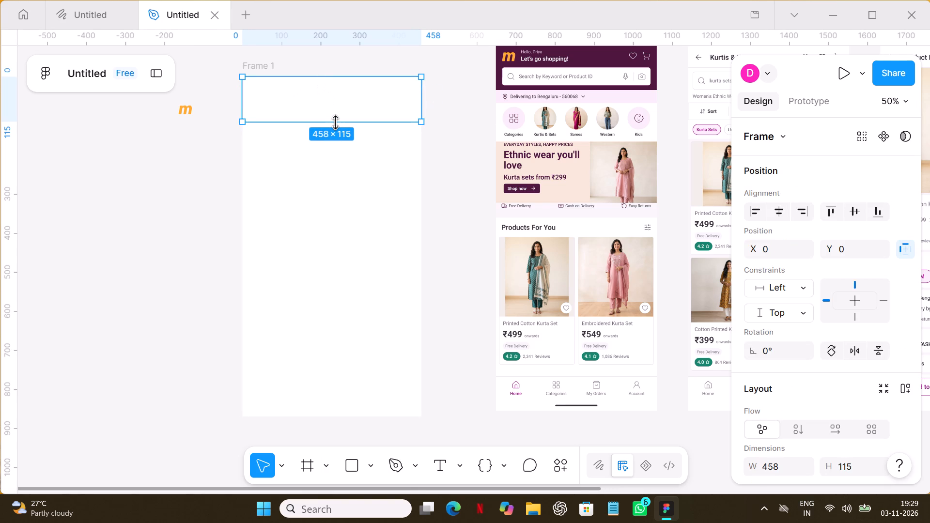
drag(335, 123, 336, 111)
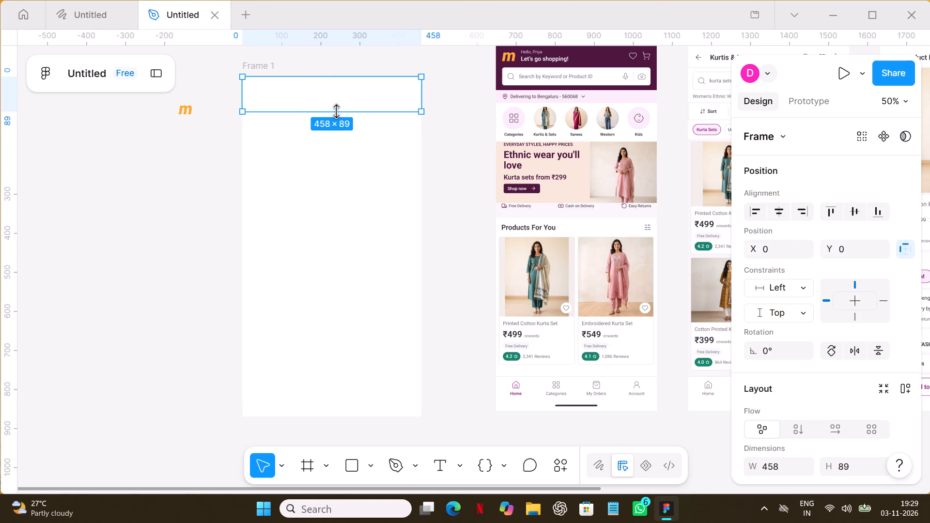
drag(336, 111, 336, 117)
Fill the header frame with the dark page colour 35313A at 91% opacity.
click(333, 96)
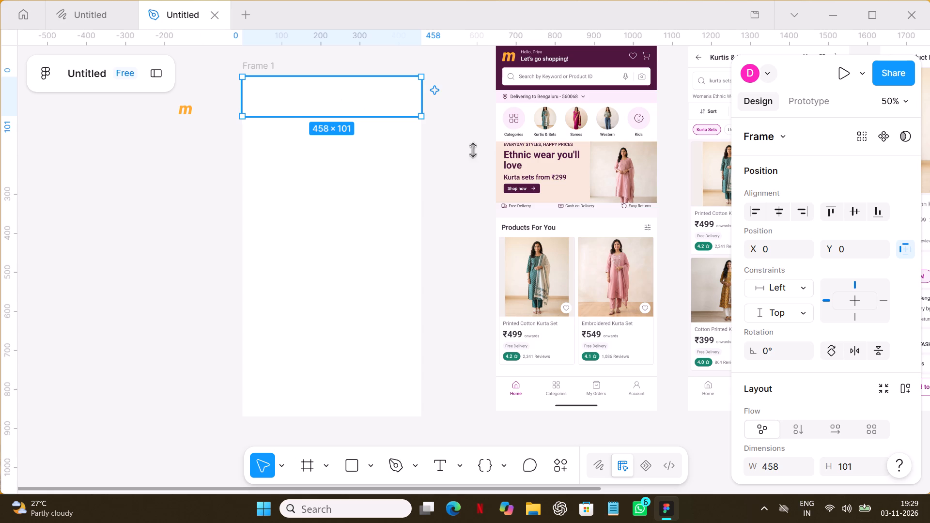
scroll(826, 308, down, 4)
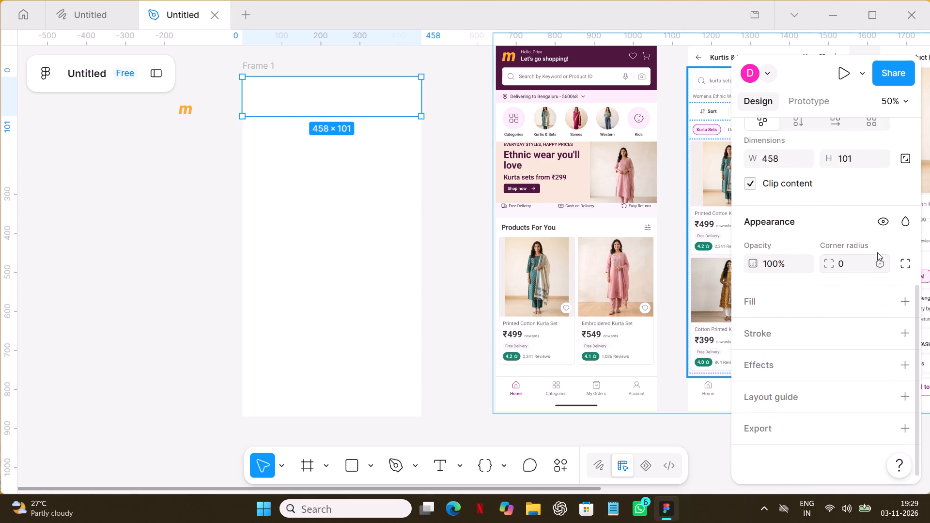
click(898, 302)
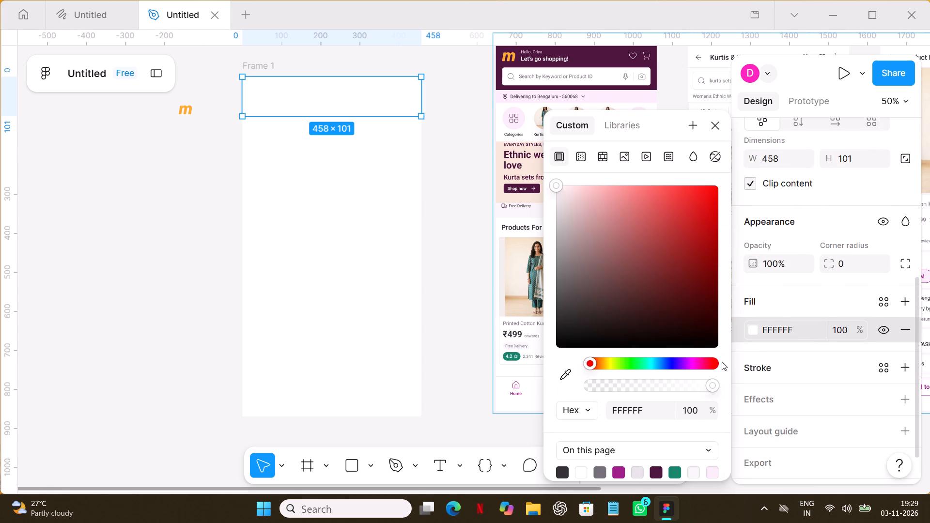
click(674, 369)
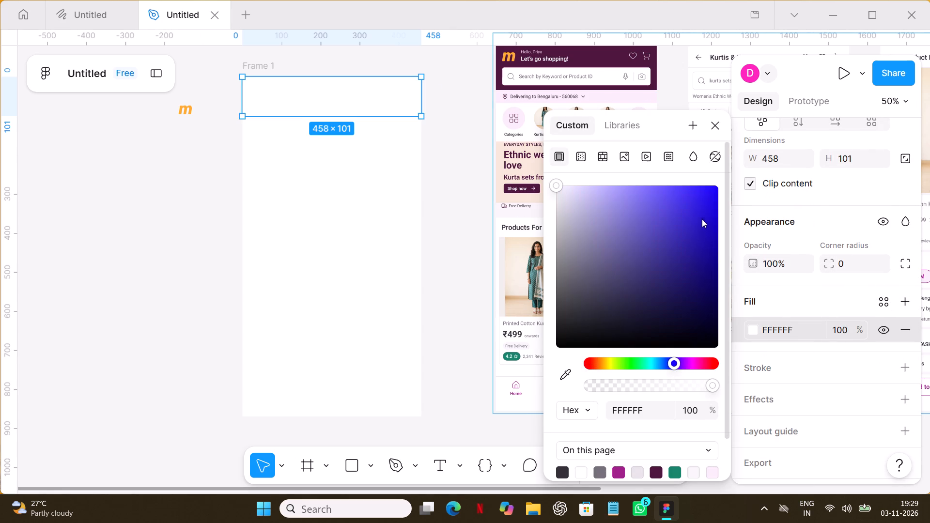
click(709, 192)
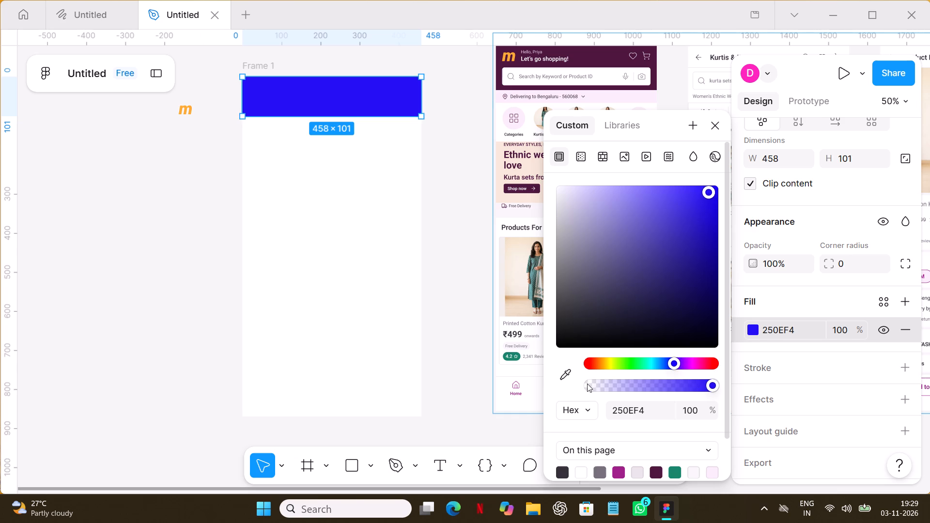
click(567, 473)
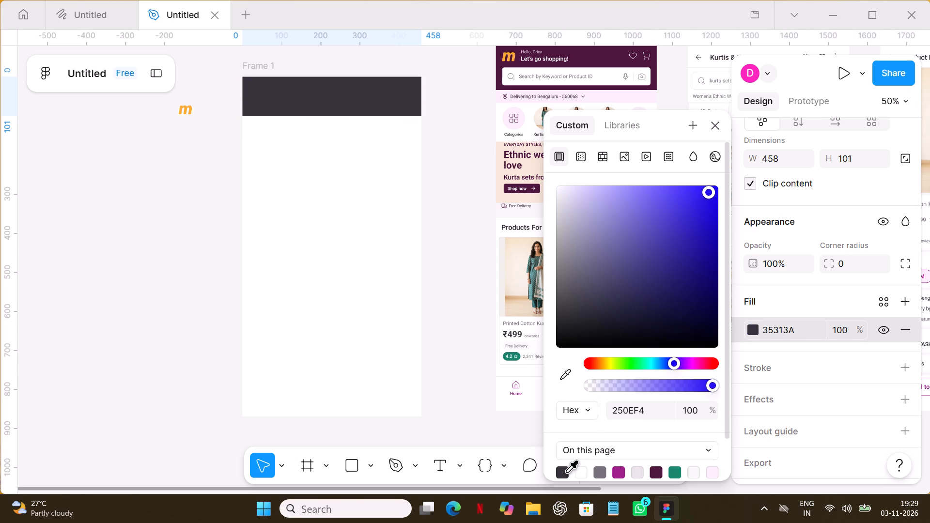
click(700, 390)
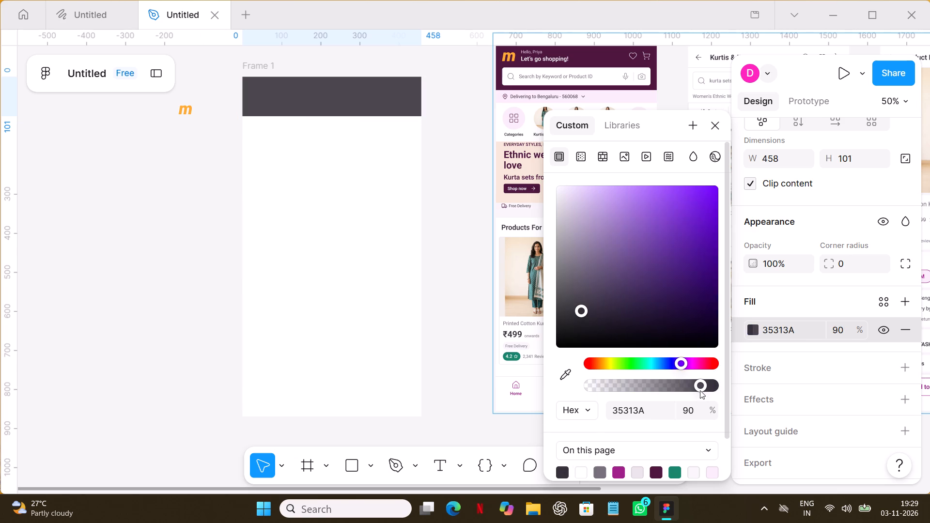
click(717, 385)
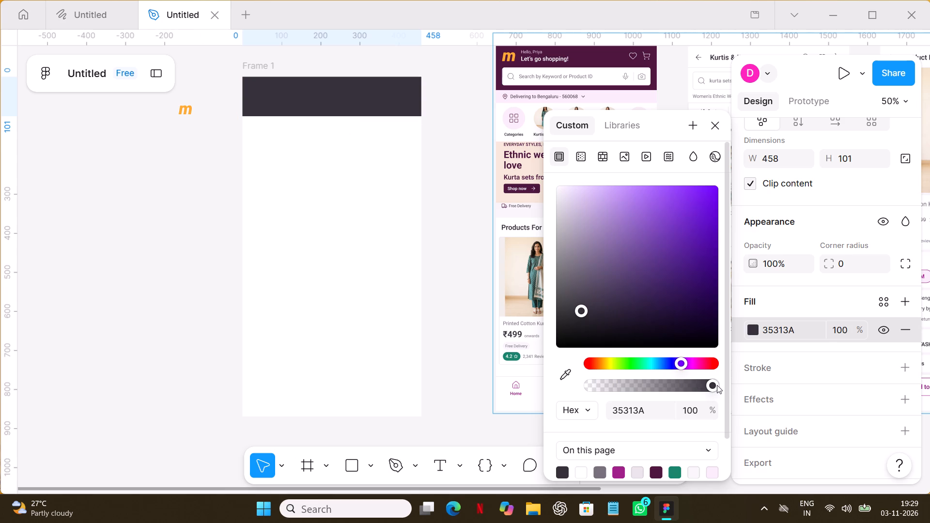
click(701, 385)
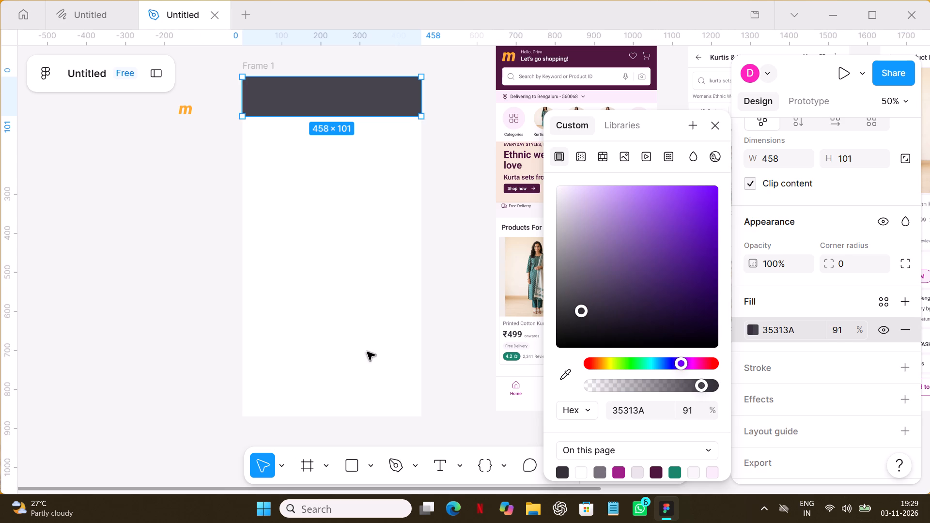
click(173, 331)
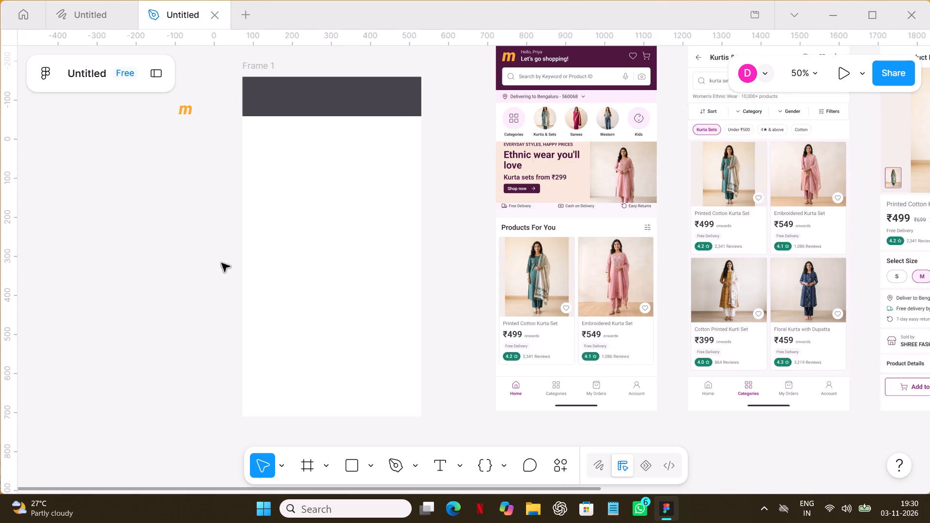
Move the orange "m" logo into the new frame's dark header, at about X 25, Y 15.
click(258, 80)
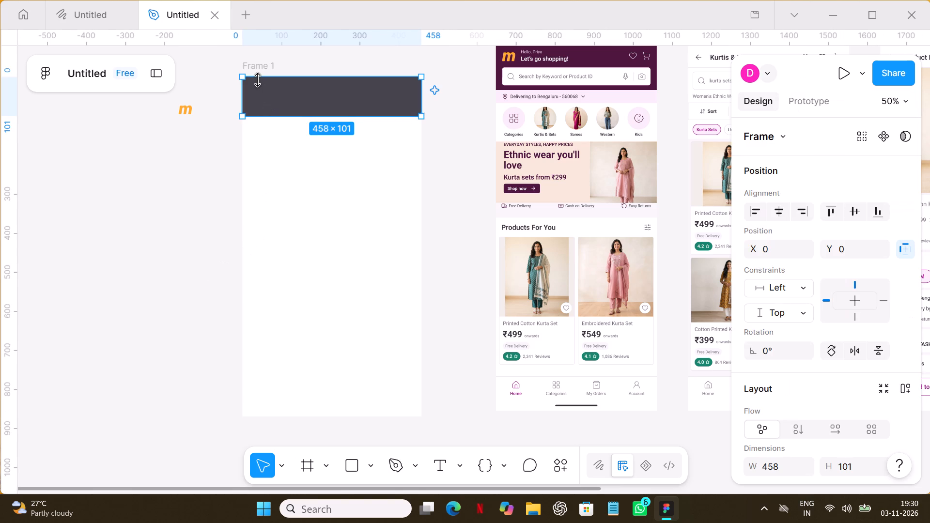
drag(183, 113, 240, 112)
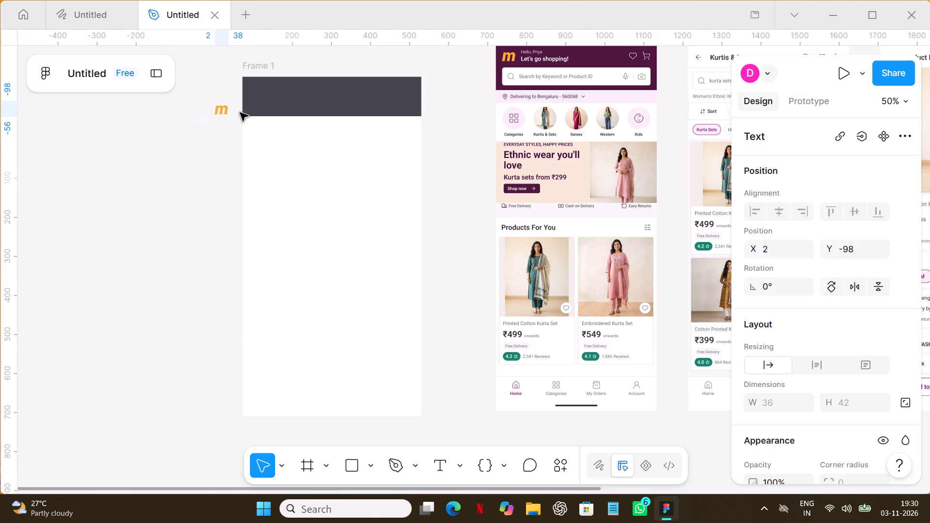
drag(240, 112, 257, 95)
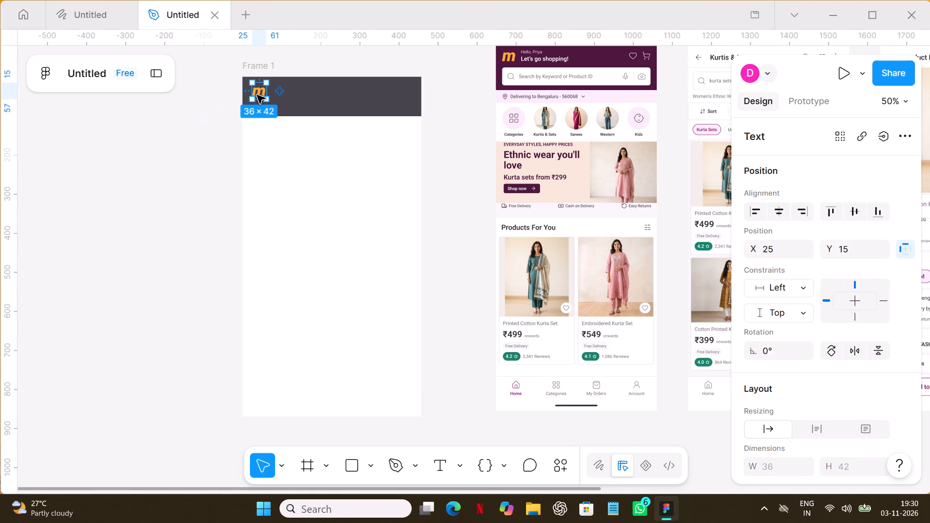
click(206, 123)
Move the "m" logo out of the header onto the empty canvas beside the frame, at about X -43, Y -84.
double_click(259, 92)
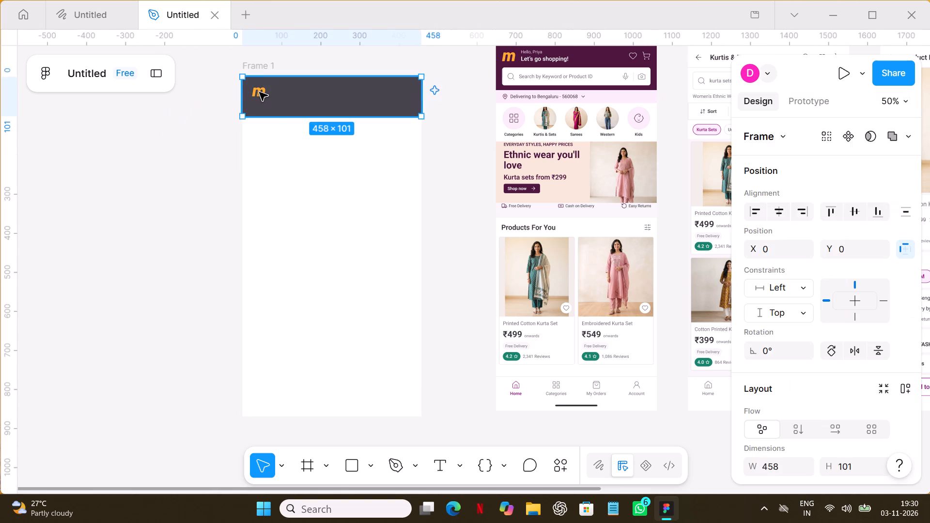
drag(259, 92, 204, 116)
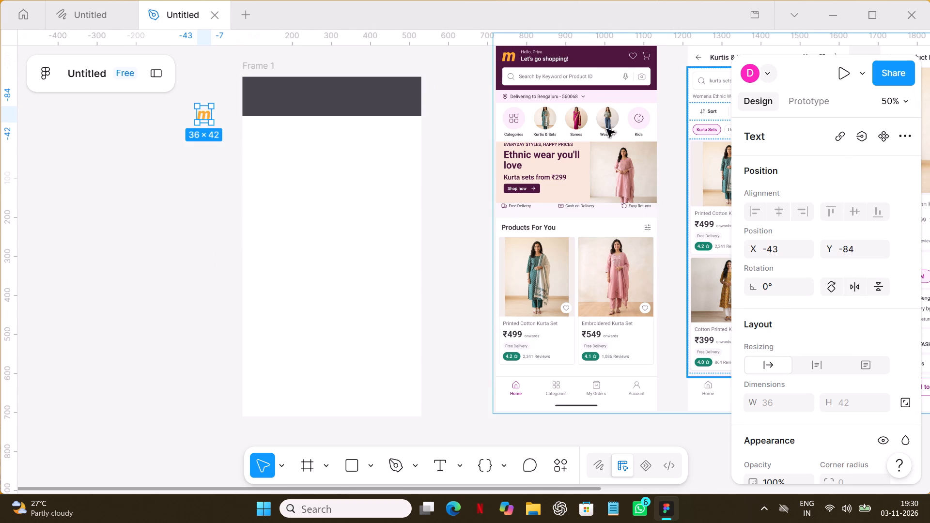
Place a copy of the Home header's product search bar on the empty canvas below the "m" logo, at about X -423, Y 107.
click(545, 78)
triple_click(545, 78)
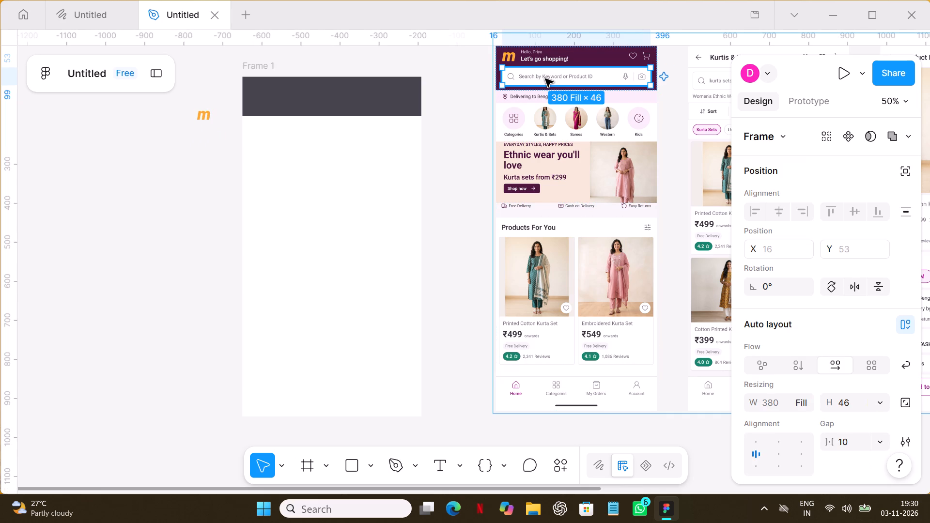
alt+shift+drag(545, 78, 241, 163)
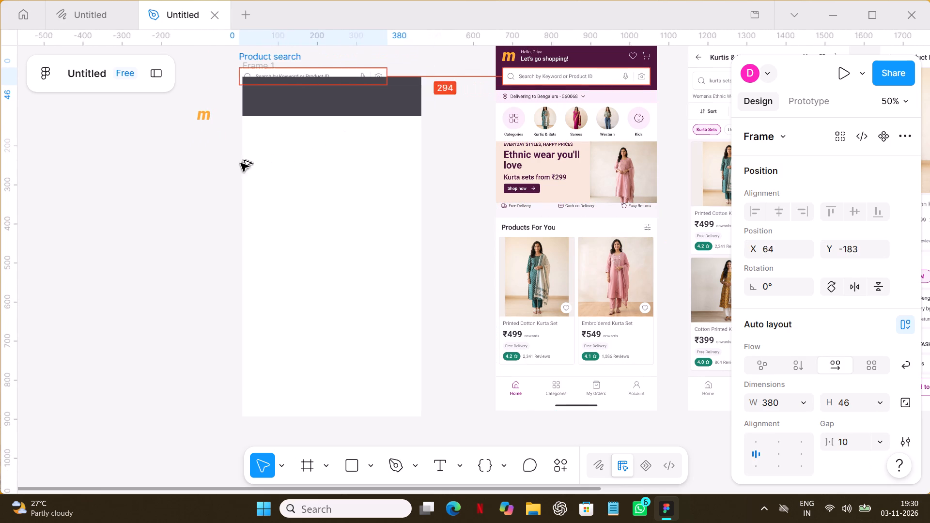
alt+shift+drag(241, 163, 151, 194)
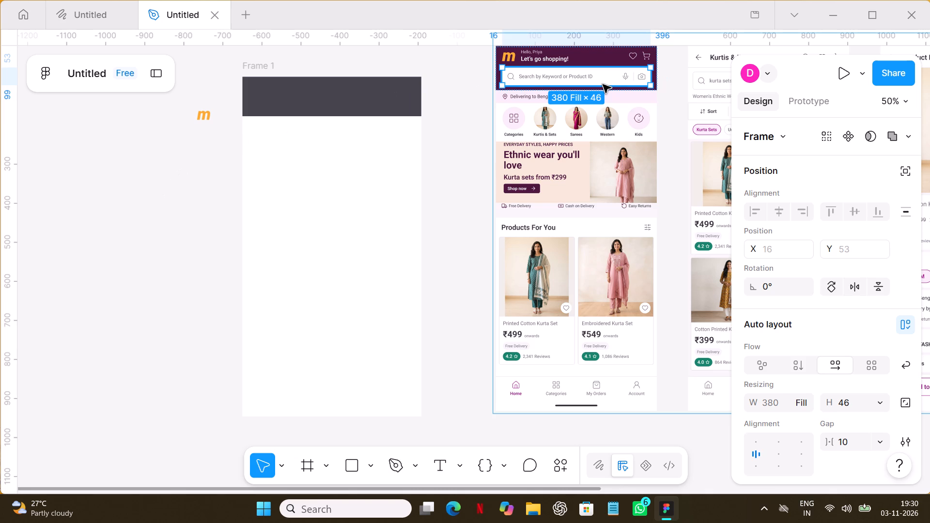
alt+shift+drag(603, 84, 197, 152)
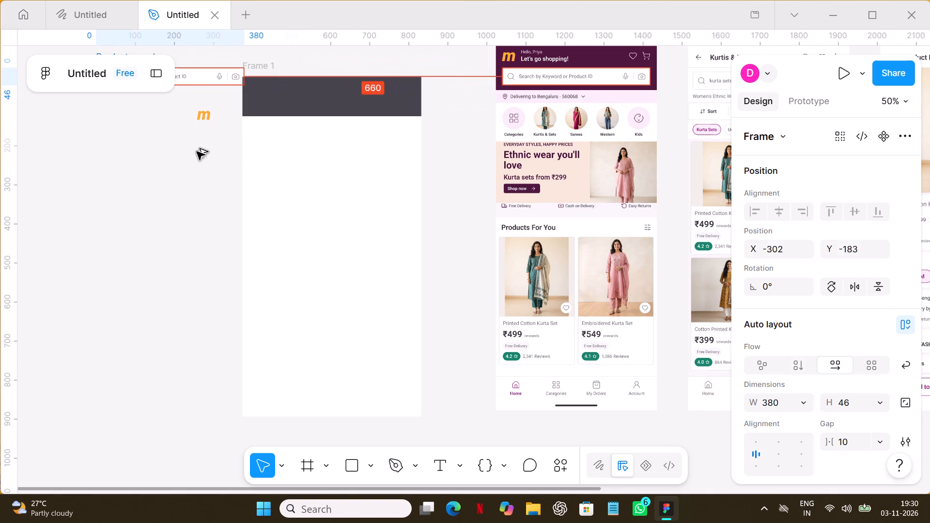
alt+shift+drag(197, 152, 188, 155)
drag(197, 74, 158, 185)
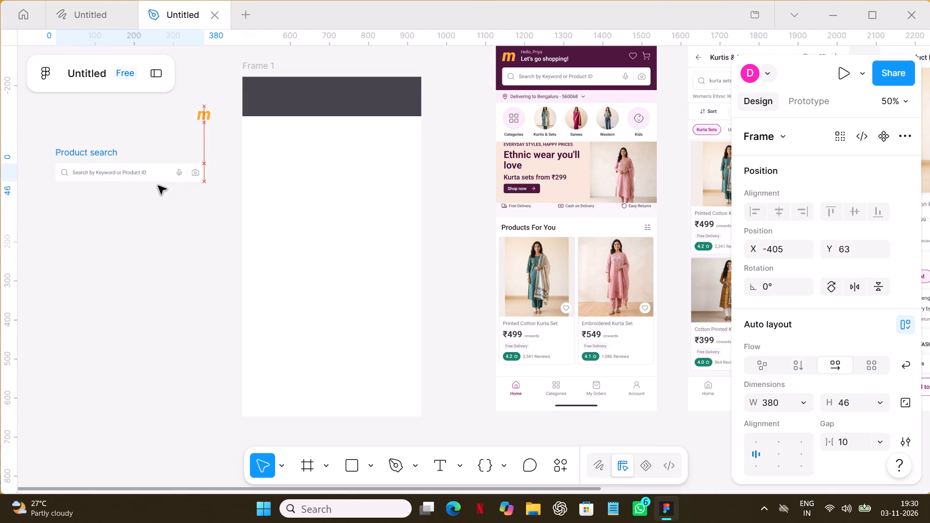
drag(158, 185, 158, 187)
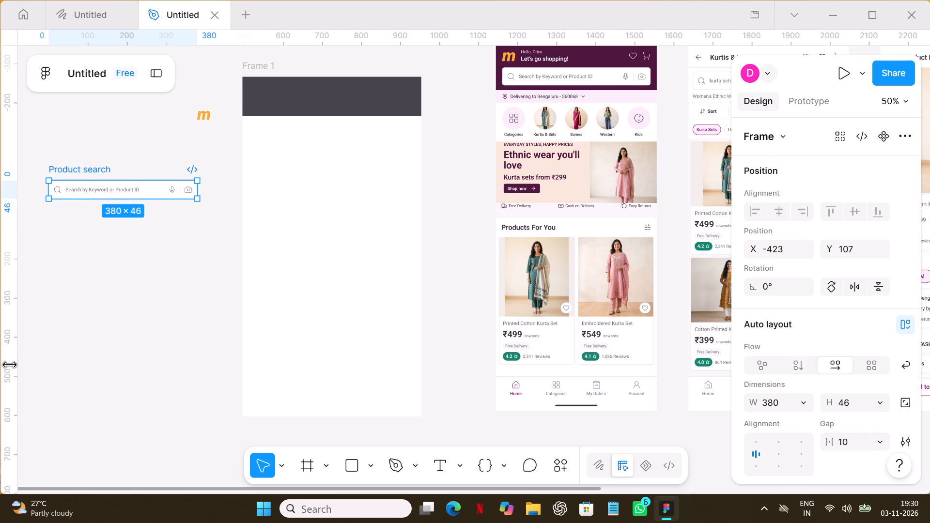
Draw a blank frame about 380 × 44 beneath the copied search bar, aligned with it at about X -423, Y 216.
key(f)
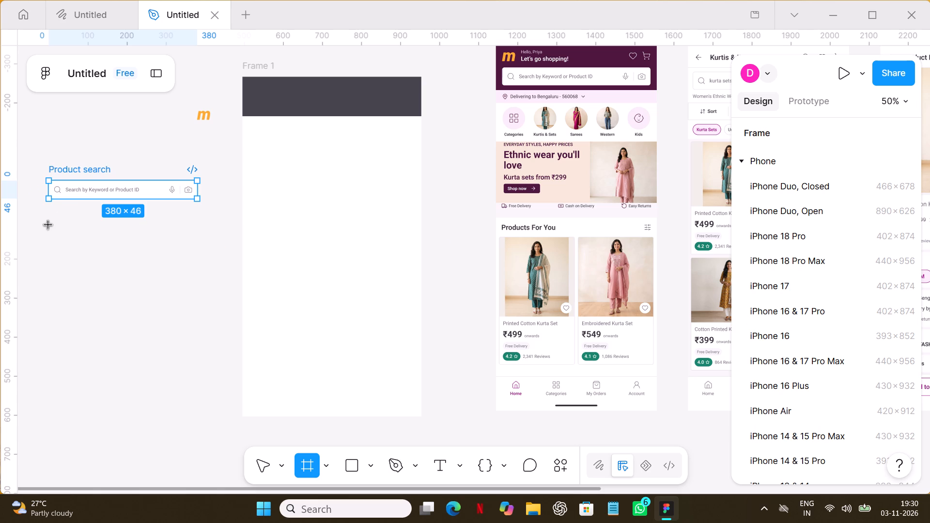
drag(48, 225, 215, 241)
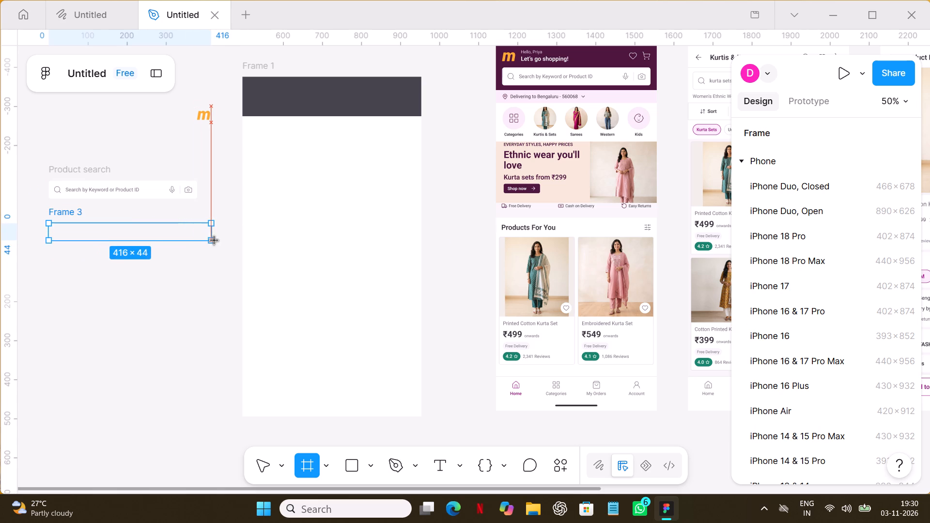
drag(215, 241, 201, 240)
Resize the blank frame to 380 × 46 to match the copied search bar.
click(174, 193)
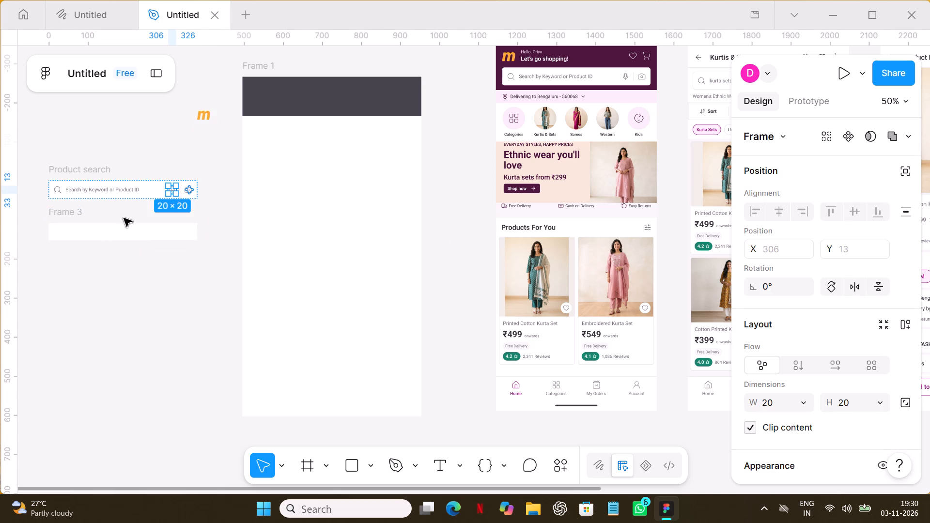
click(122, 214)
click(127, 198)
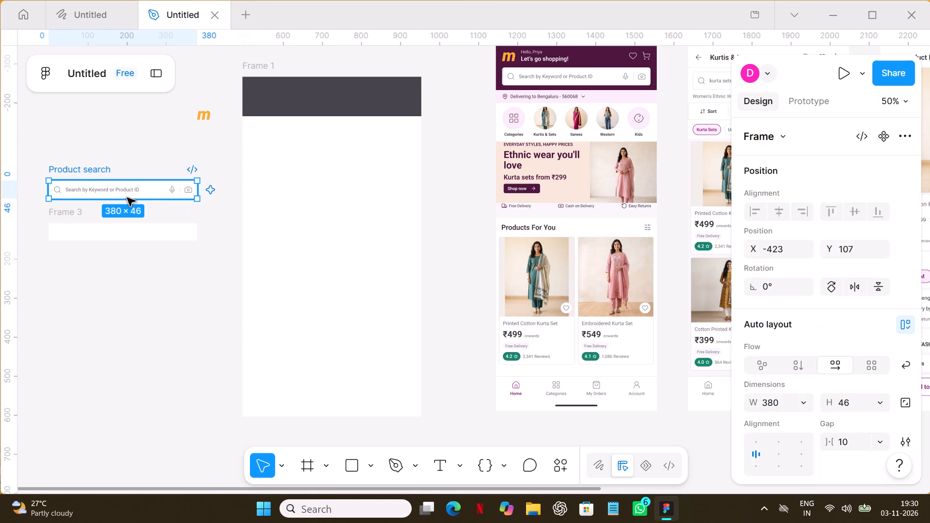
click(137, 234)
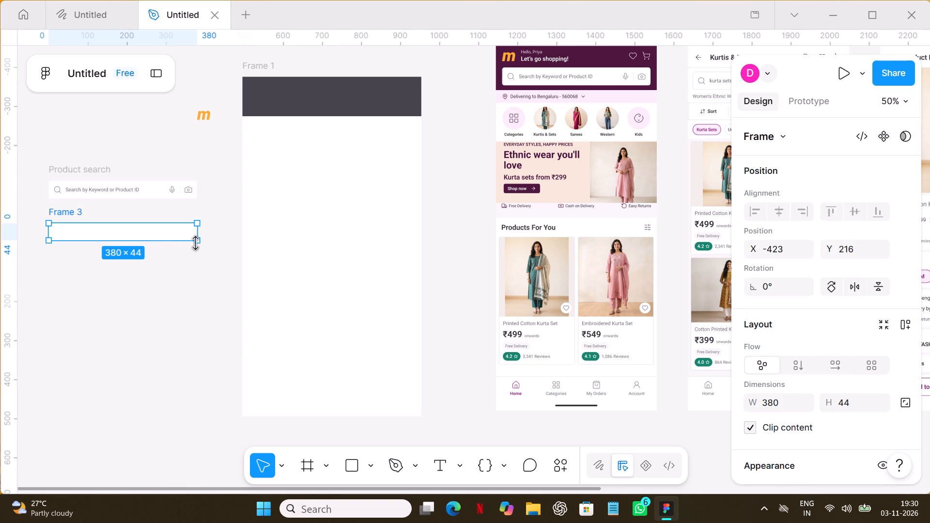
drag(195, 243, 201, 242)
click(192, 253)
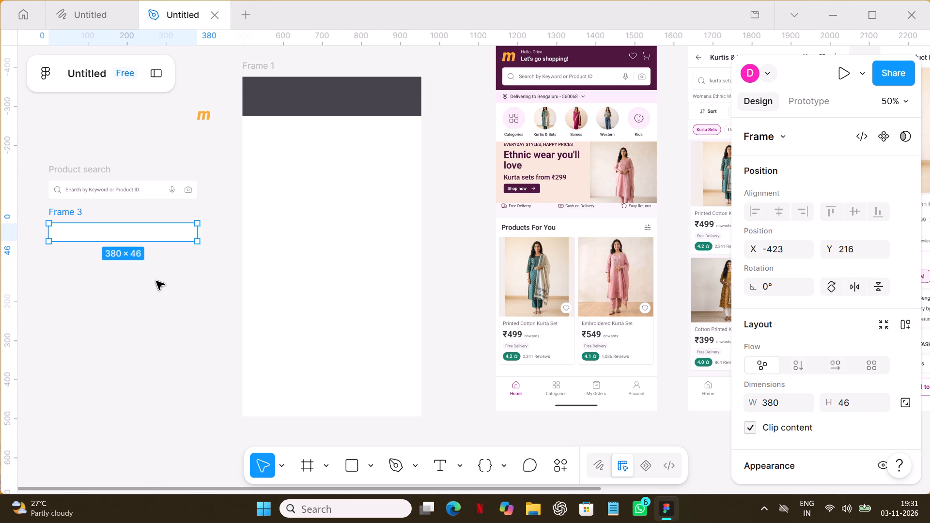
click(156, 281)
click(154, 234)
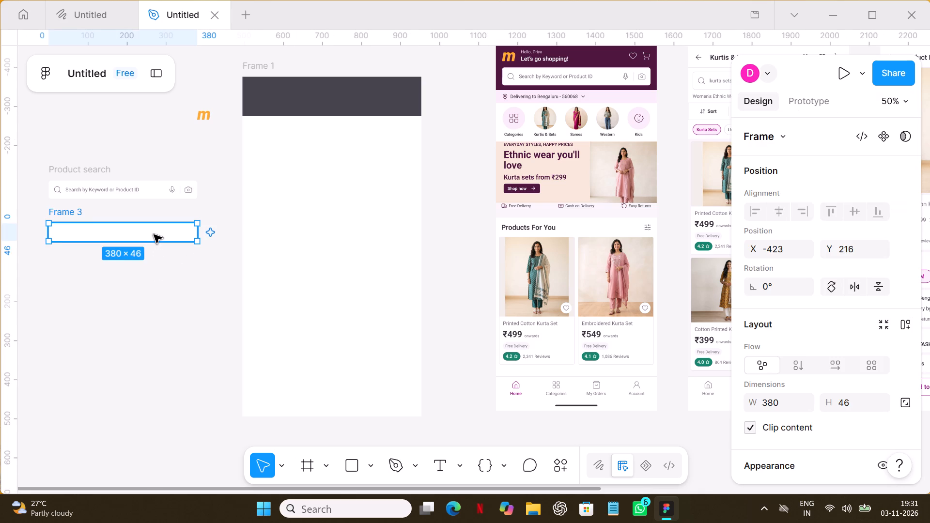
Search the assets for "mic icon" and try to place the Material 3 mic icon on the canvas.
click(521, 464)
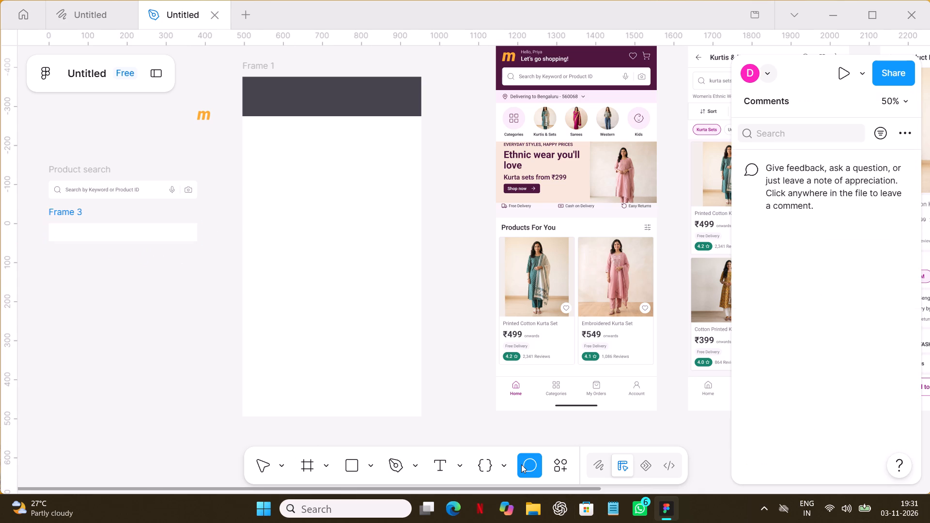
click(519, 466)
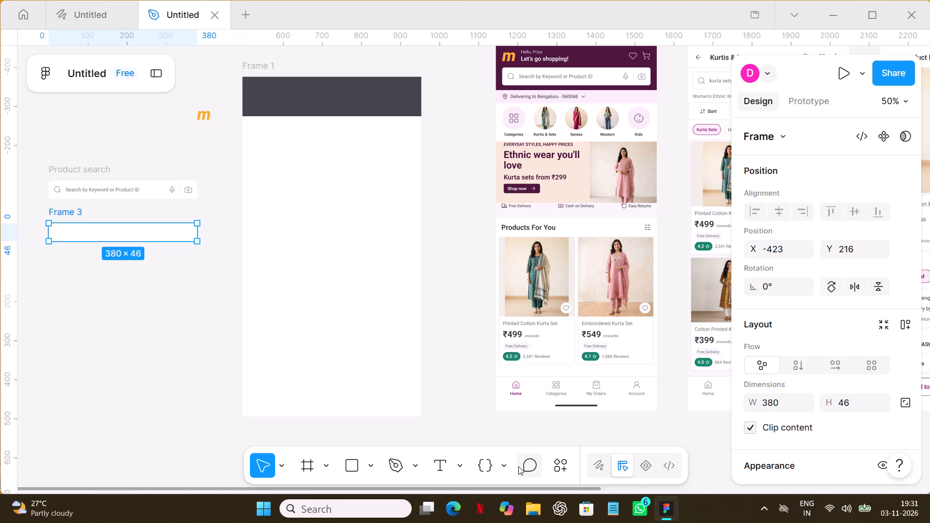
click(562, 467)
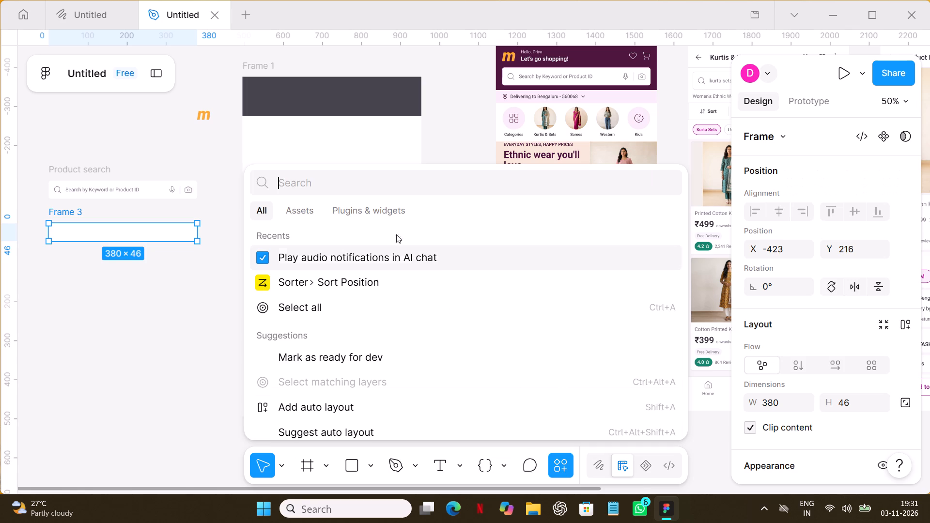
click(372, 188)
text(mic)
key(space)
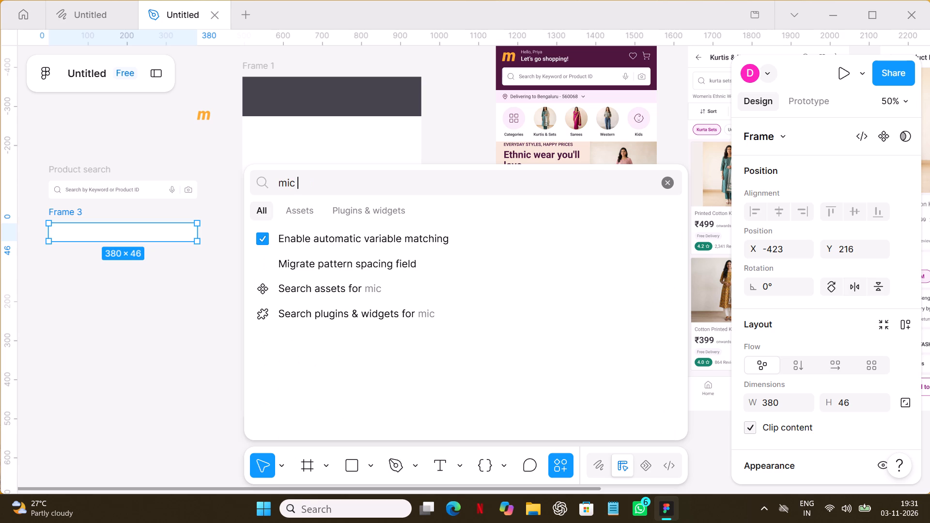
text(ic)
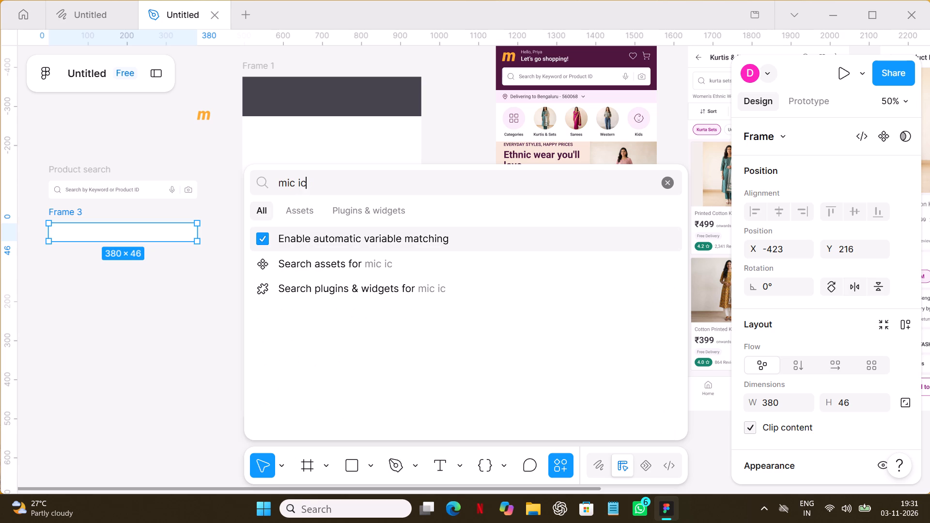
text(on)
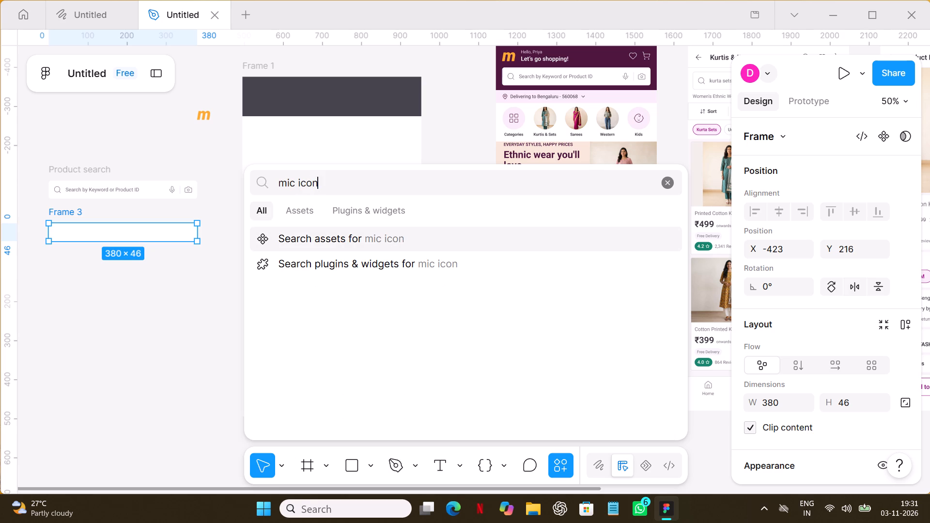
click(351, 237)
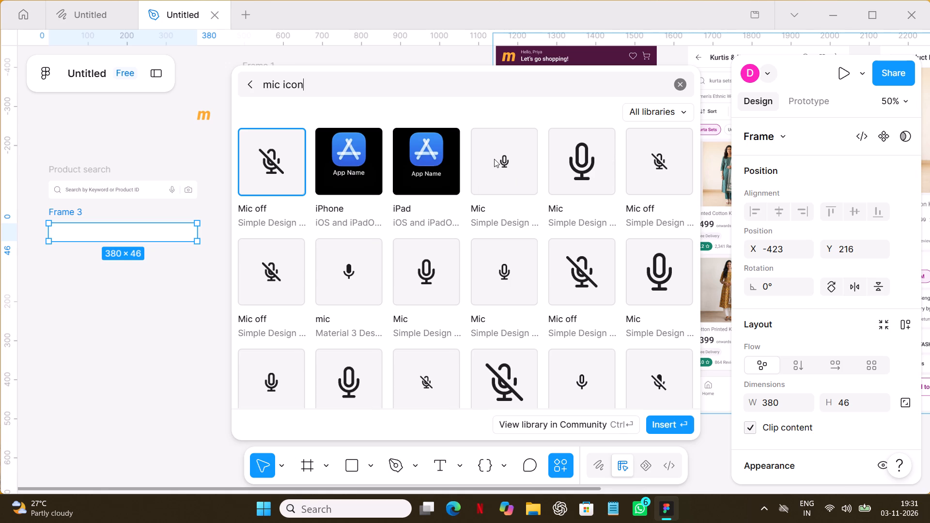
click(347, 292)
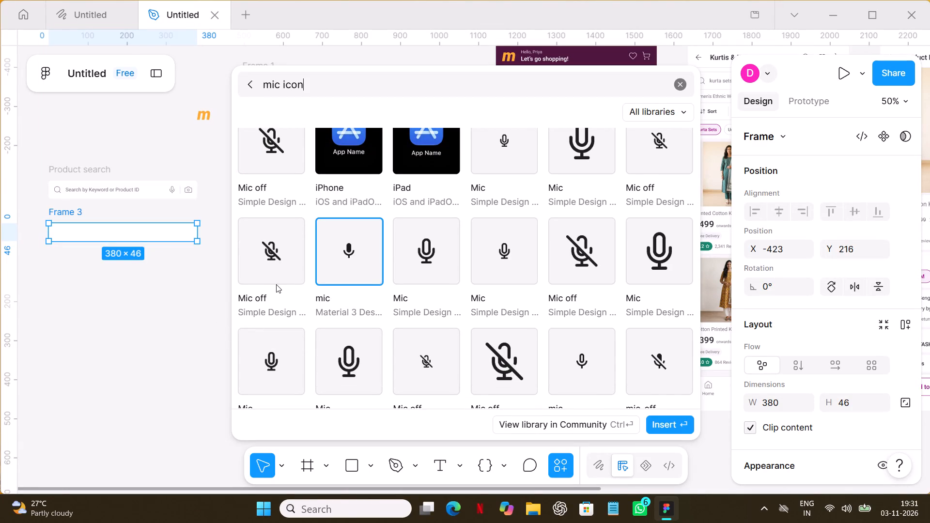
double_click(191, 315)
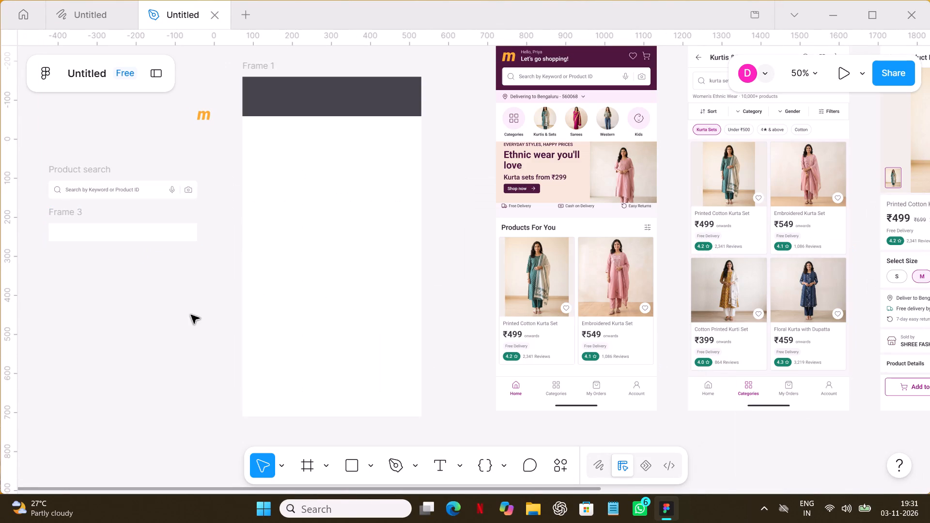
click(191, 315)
Search the assets for "mic icon" and insert the 16 × 16 Mic icon from the Simple Design System library.
click(560, 470)
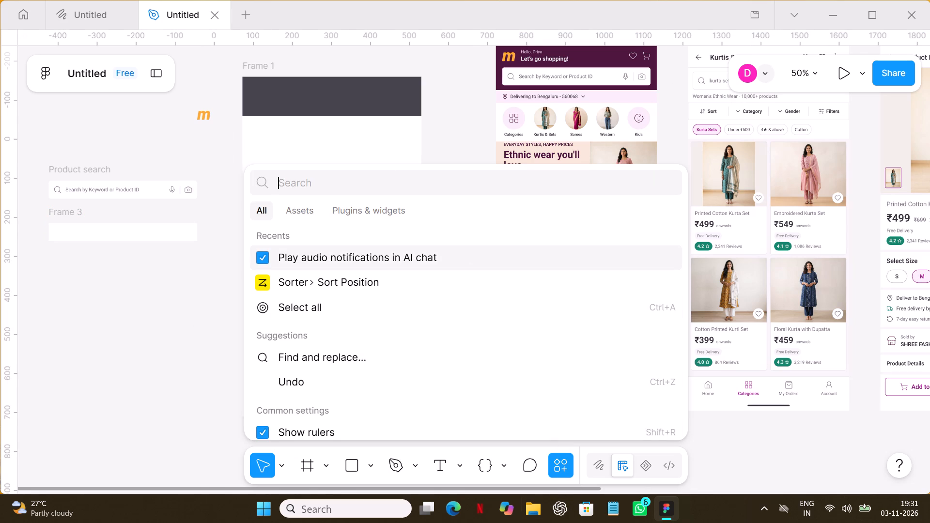
click(380, 189)
text(mic icon)
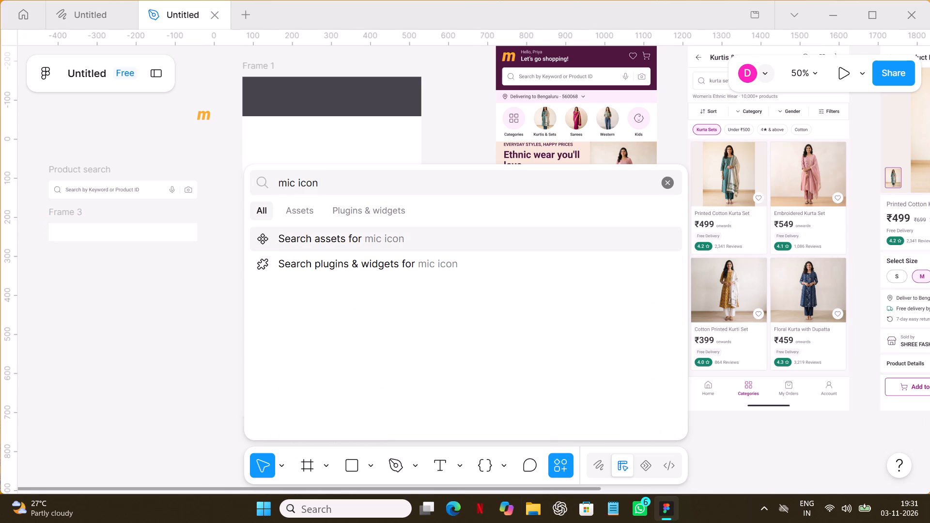
click(369, 233)
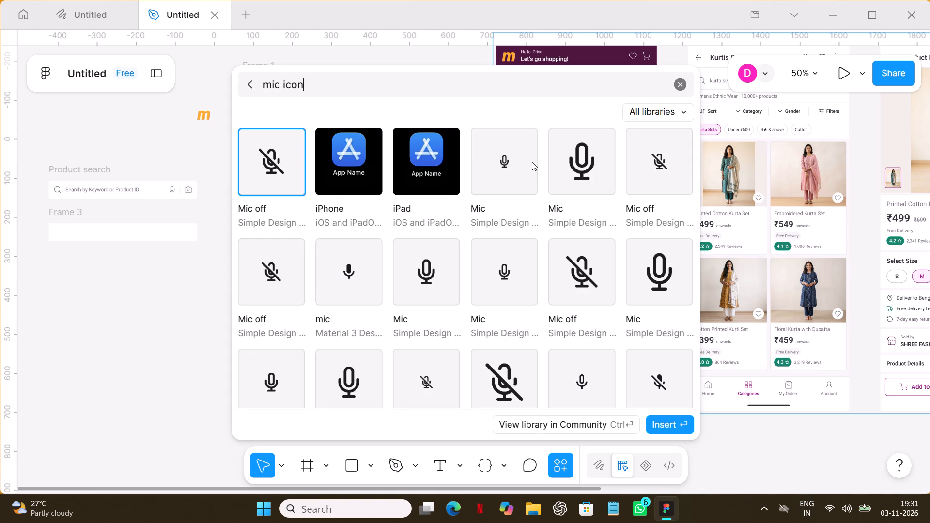
click(525, 173)
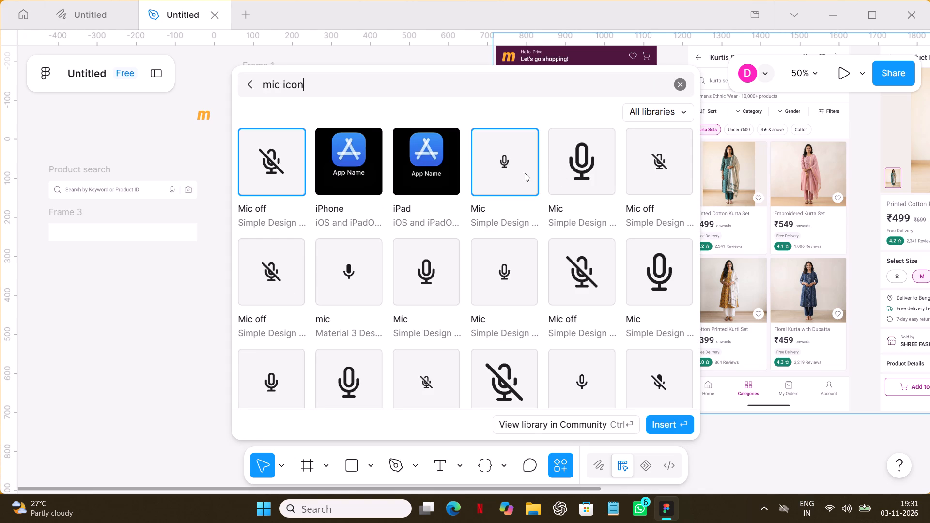
click(655, 418)
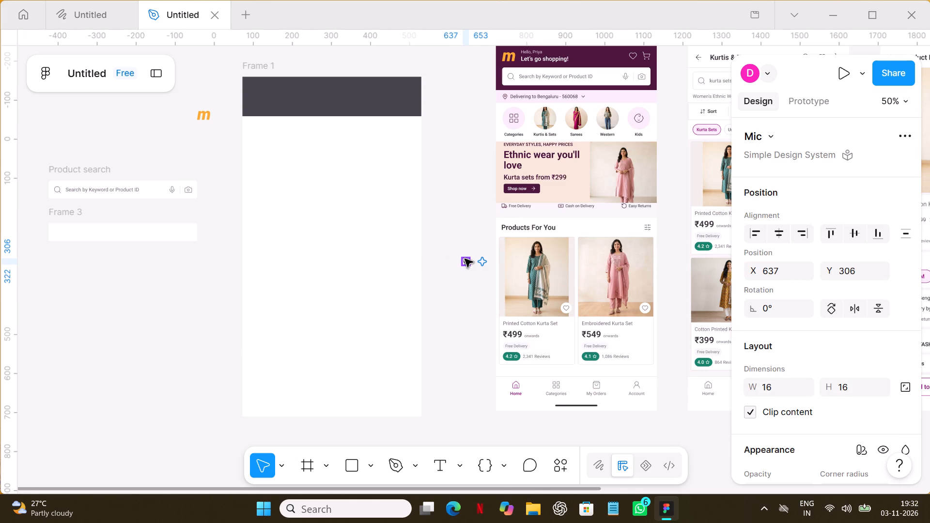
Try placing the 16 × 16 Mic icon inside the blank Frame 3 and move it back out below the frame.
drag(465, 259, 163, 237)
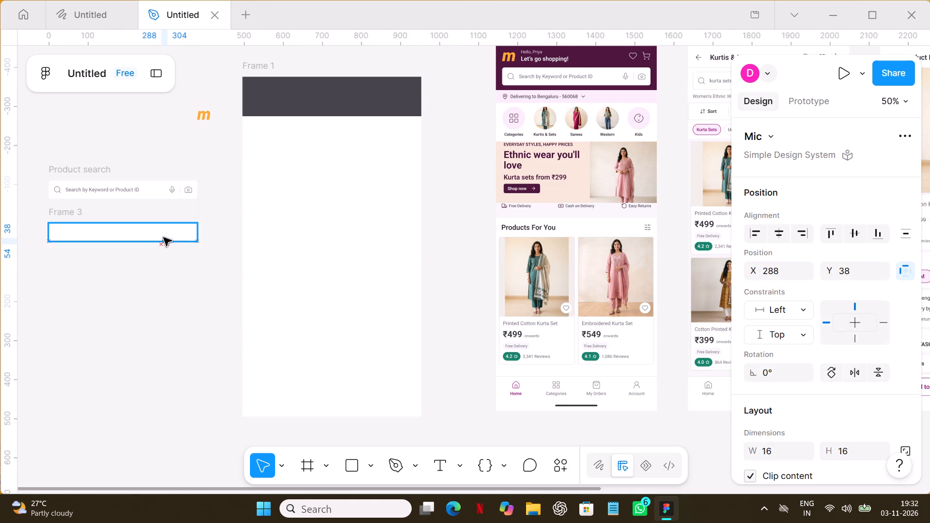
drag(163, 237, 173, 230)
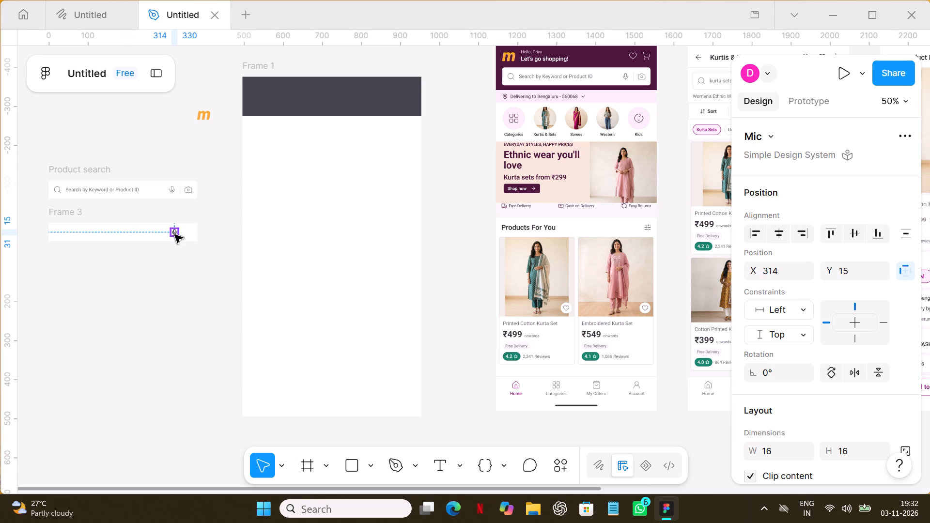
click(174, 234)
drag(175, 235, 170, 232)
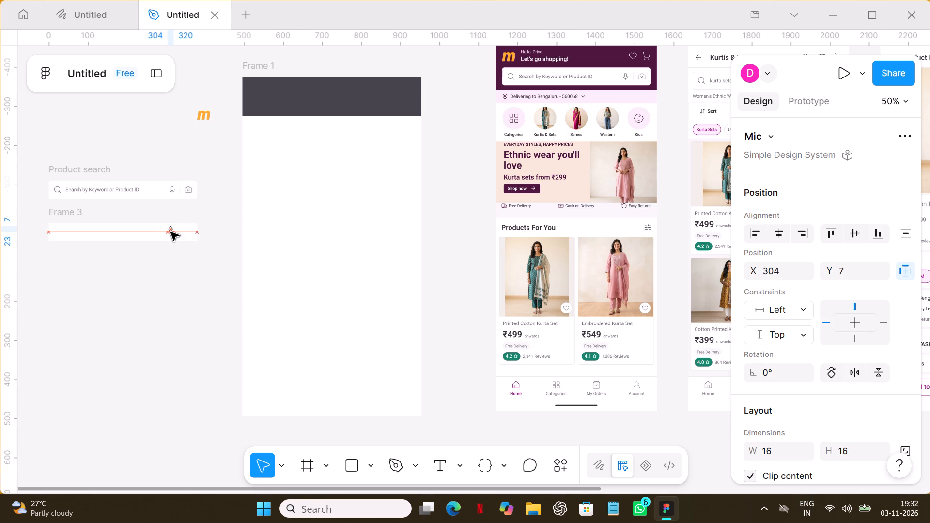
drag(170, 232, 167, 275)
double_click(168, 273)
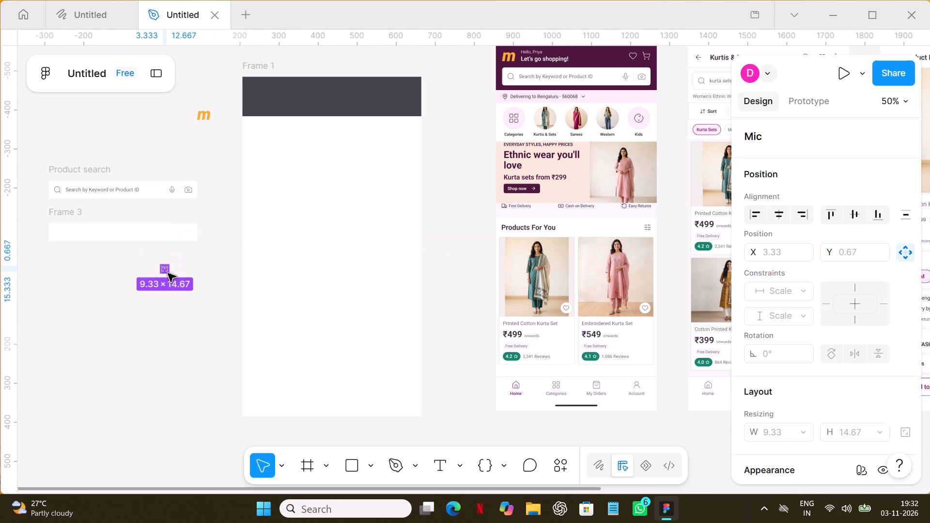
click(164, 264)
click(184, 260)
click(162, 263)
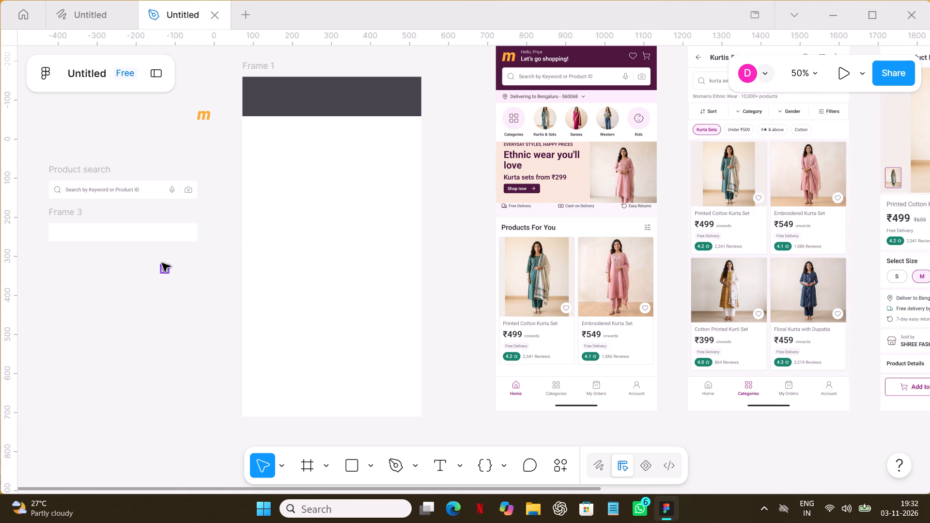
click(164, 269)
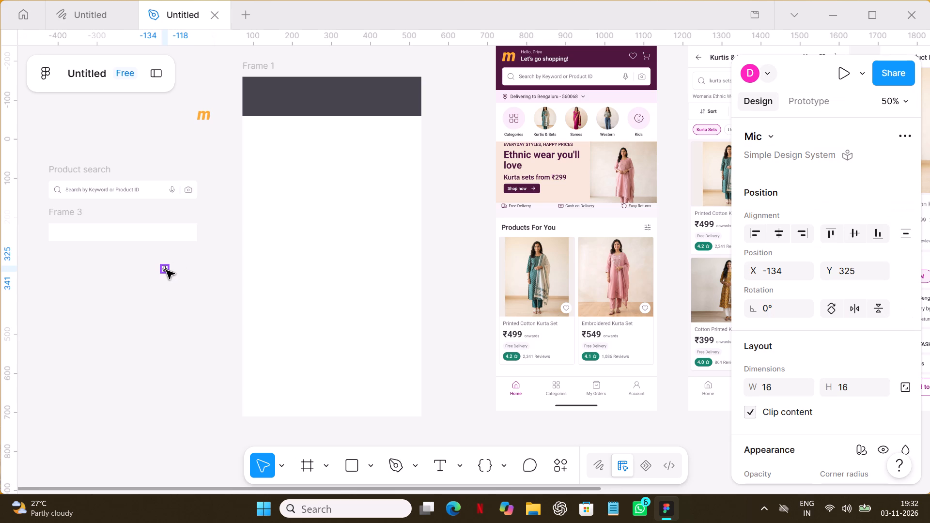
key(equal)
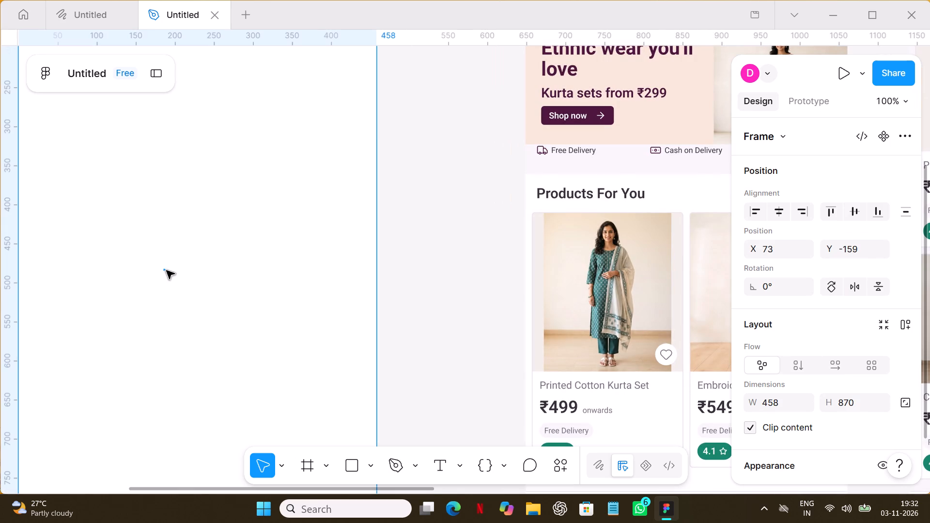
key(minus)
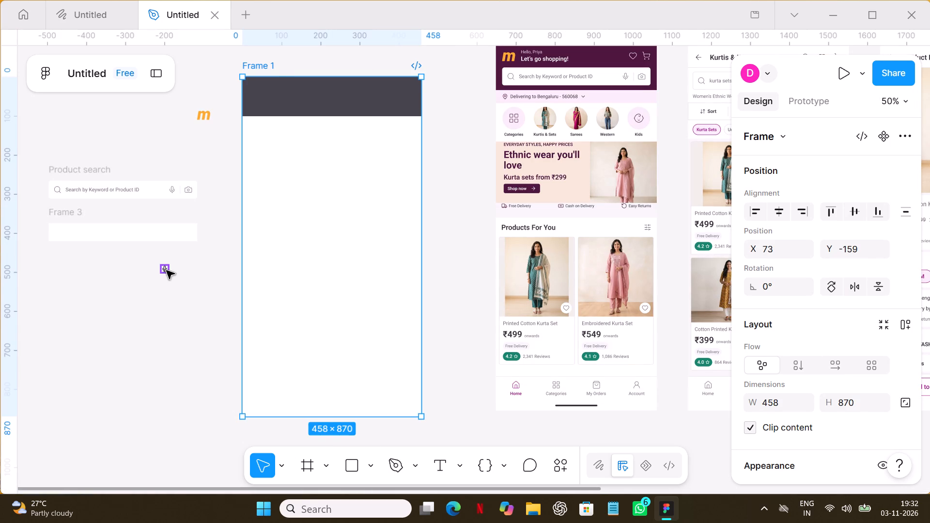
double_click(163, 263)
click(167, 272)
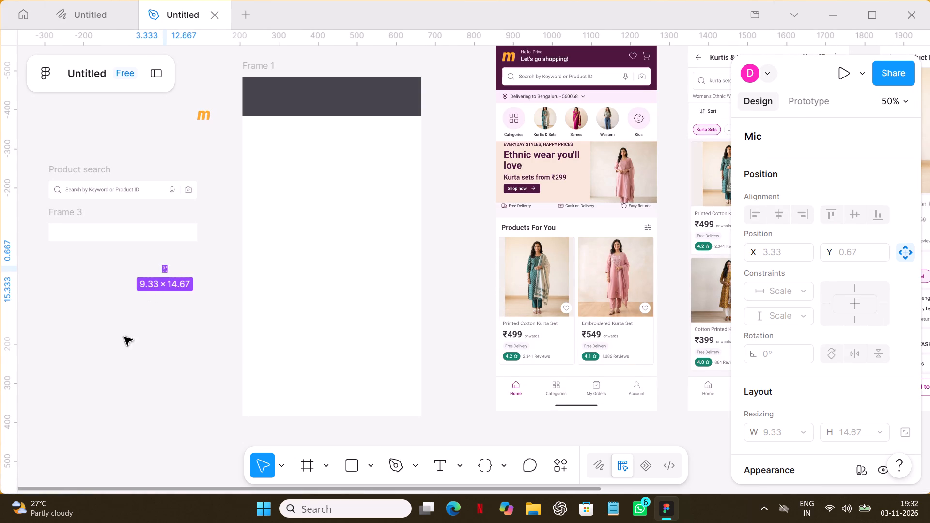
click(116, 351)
Delete the 16 × 16 Mic icon lying below the blank Frame 3.
click(161, 270)
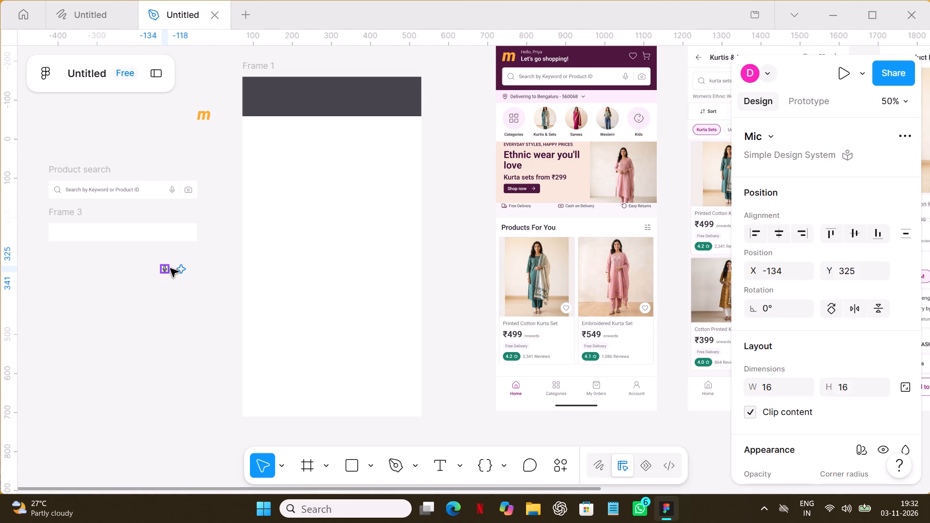
click(164, 270)
key(BackSpace)
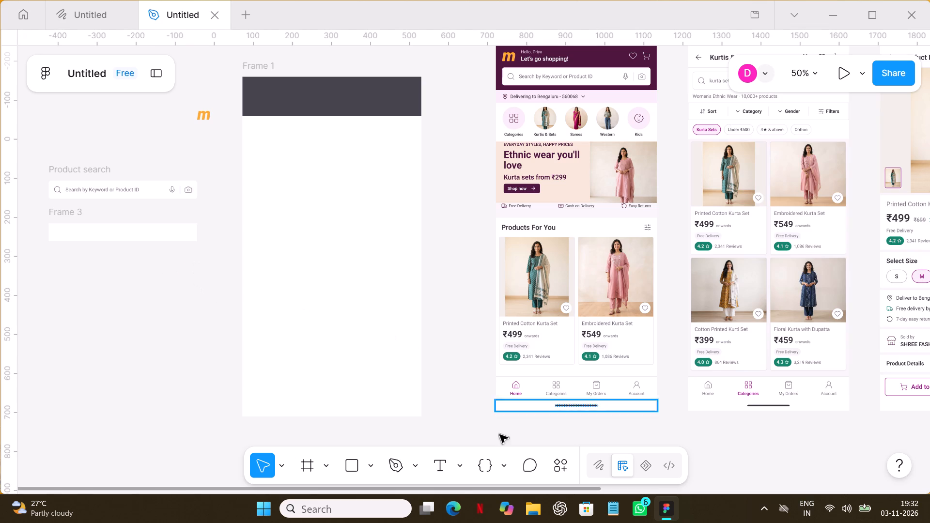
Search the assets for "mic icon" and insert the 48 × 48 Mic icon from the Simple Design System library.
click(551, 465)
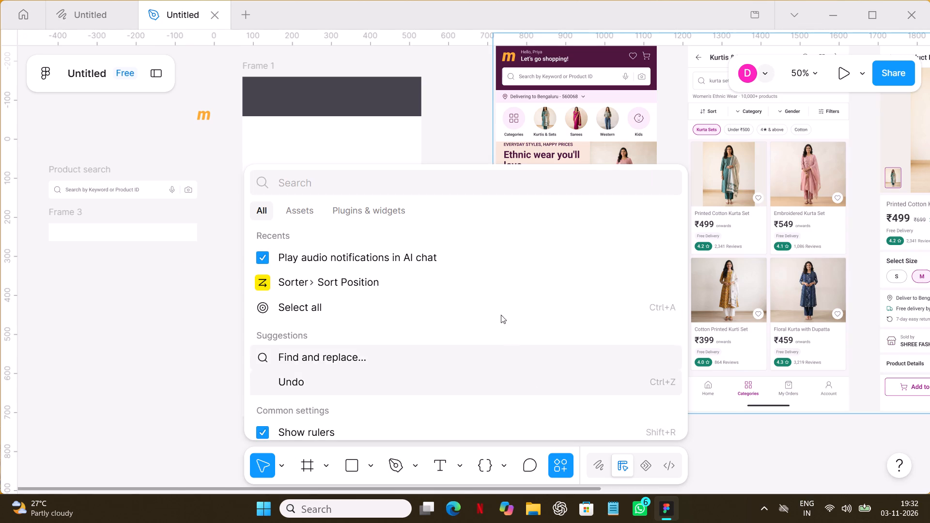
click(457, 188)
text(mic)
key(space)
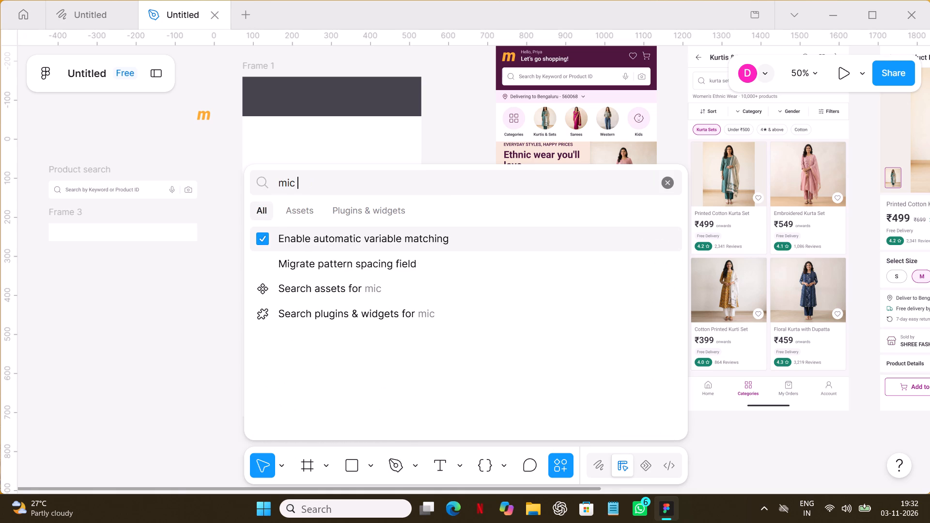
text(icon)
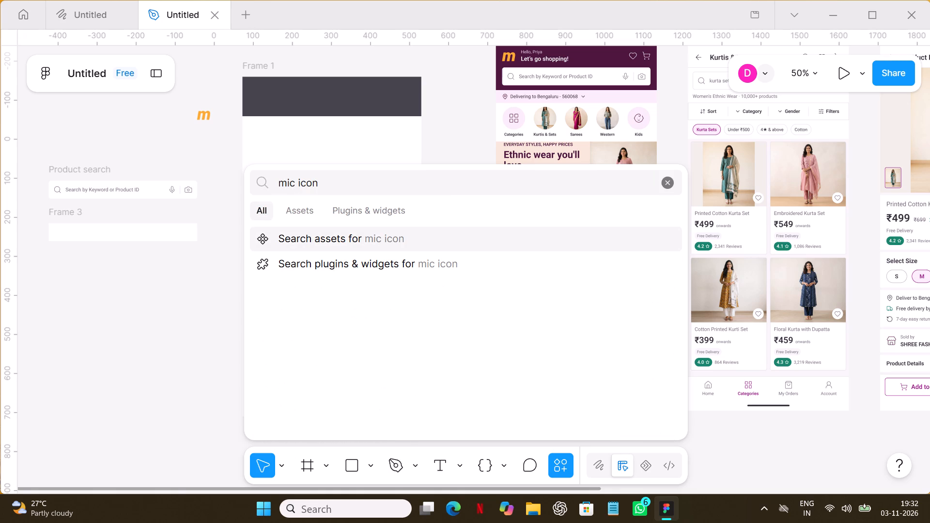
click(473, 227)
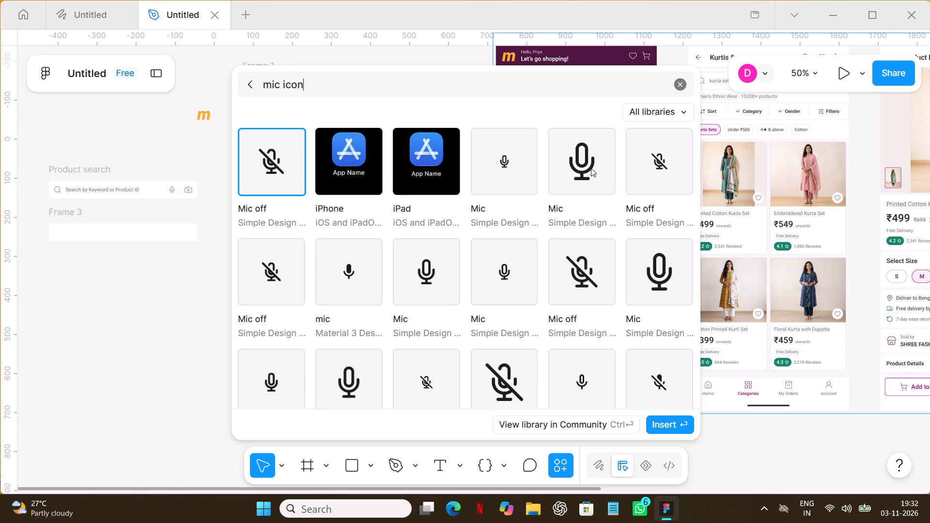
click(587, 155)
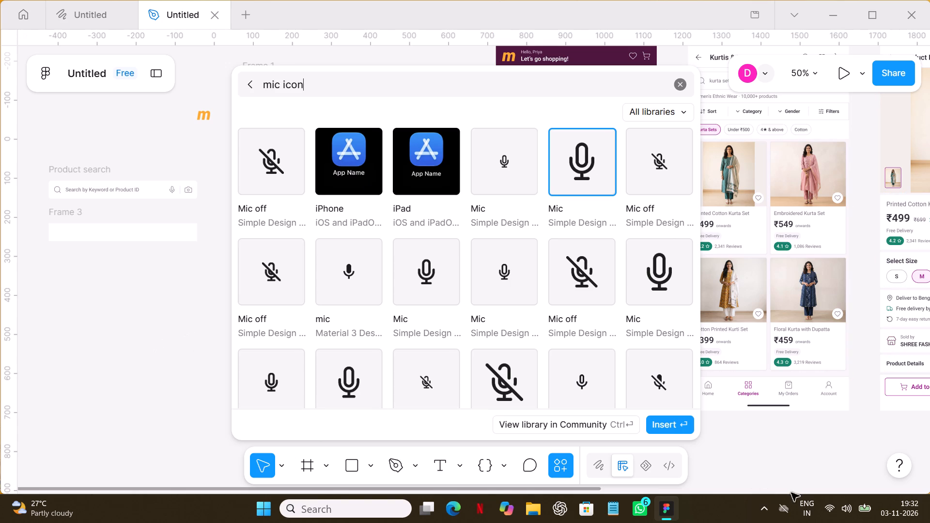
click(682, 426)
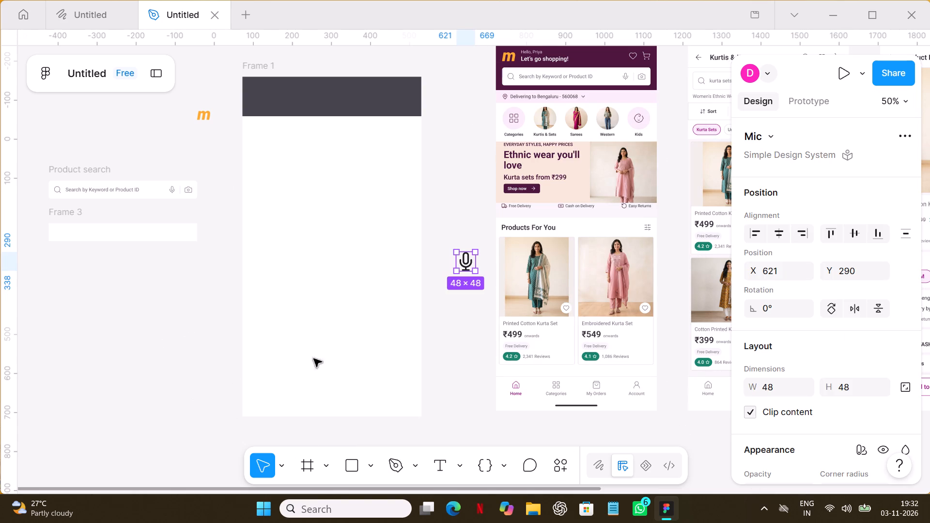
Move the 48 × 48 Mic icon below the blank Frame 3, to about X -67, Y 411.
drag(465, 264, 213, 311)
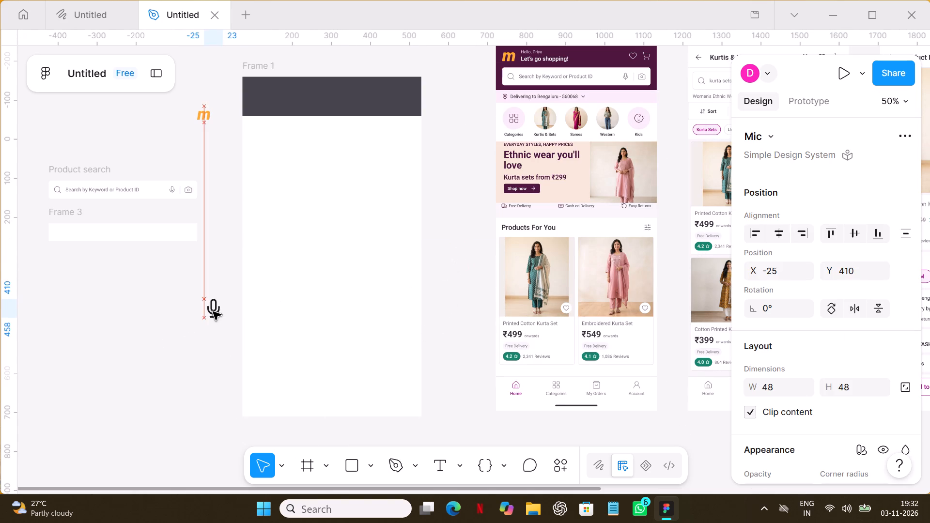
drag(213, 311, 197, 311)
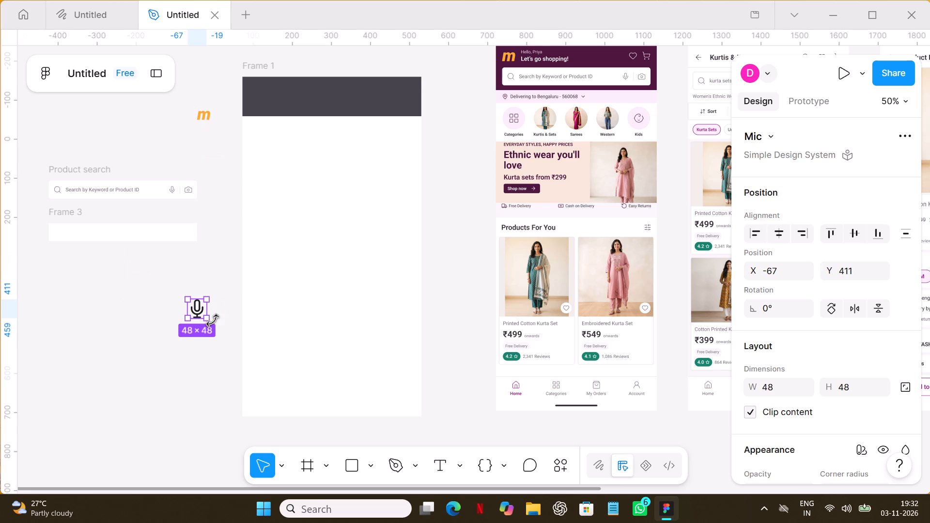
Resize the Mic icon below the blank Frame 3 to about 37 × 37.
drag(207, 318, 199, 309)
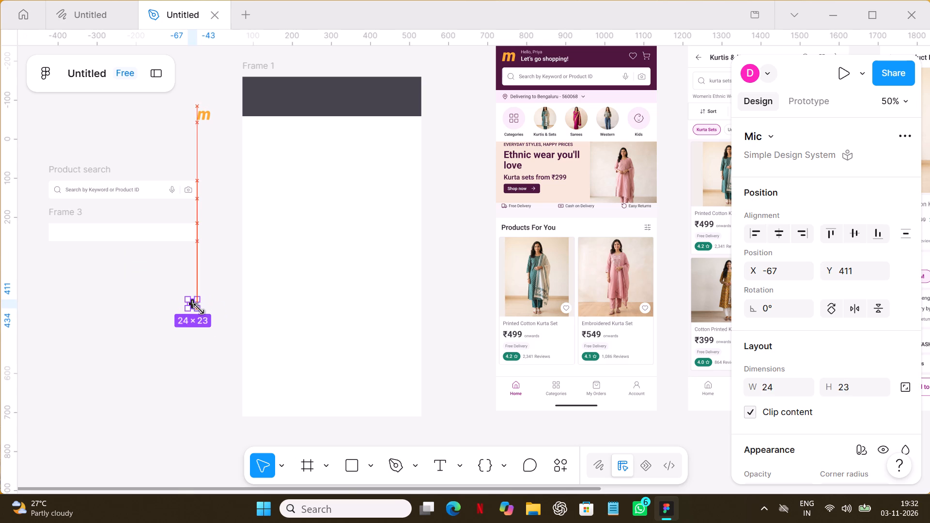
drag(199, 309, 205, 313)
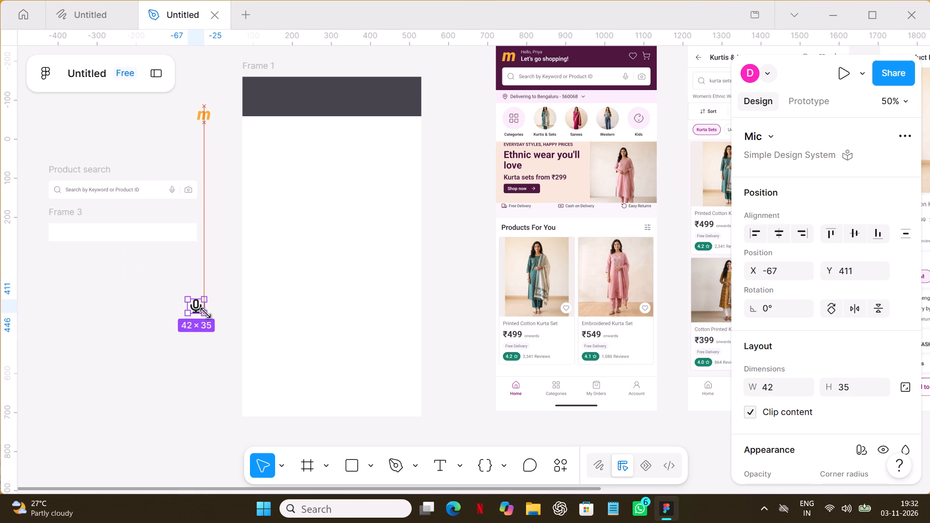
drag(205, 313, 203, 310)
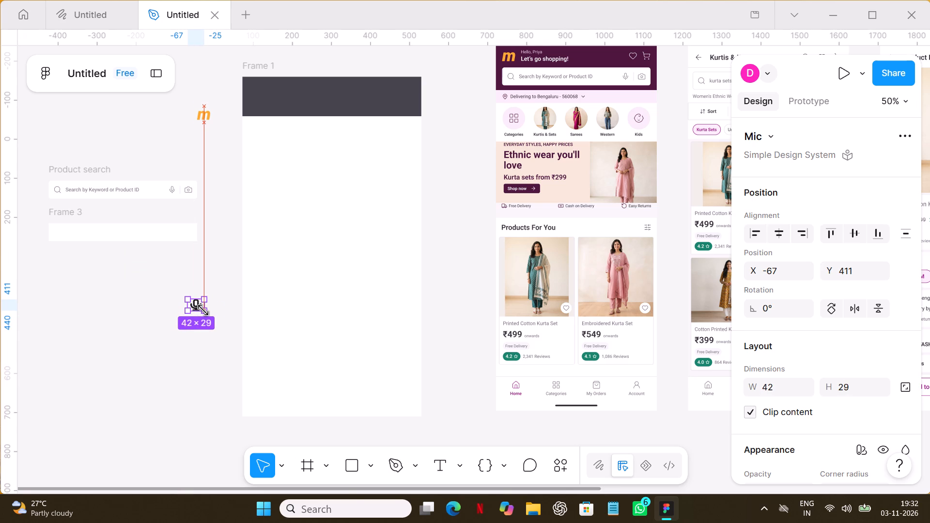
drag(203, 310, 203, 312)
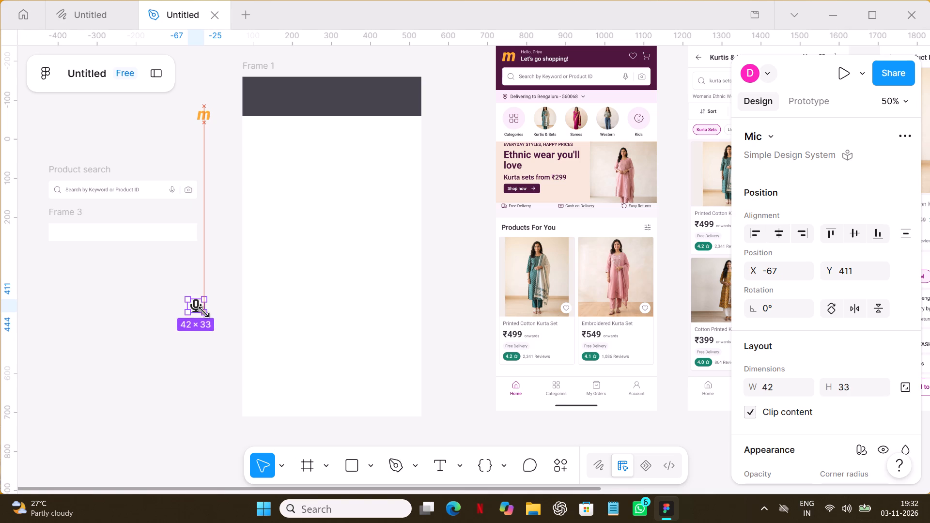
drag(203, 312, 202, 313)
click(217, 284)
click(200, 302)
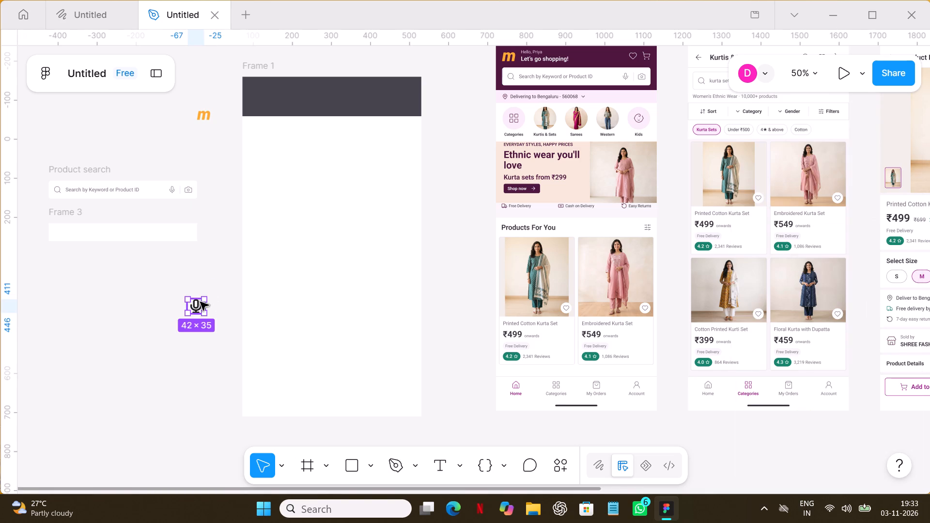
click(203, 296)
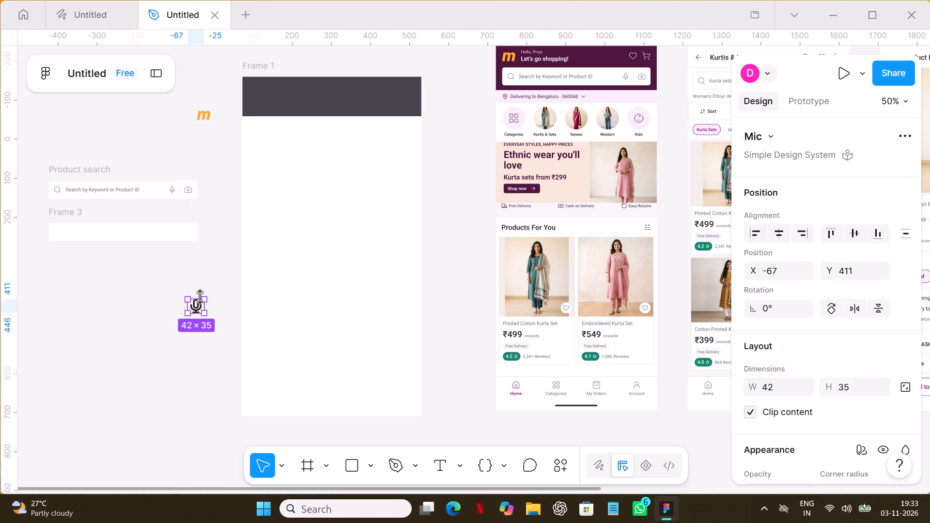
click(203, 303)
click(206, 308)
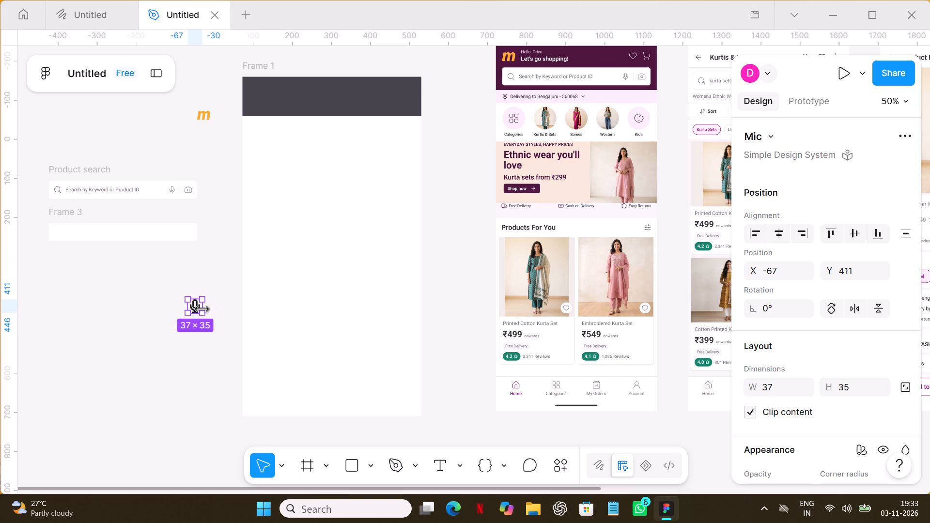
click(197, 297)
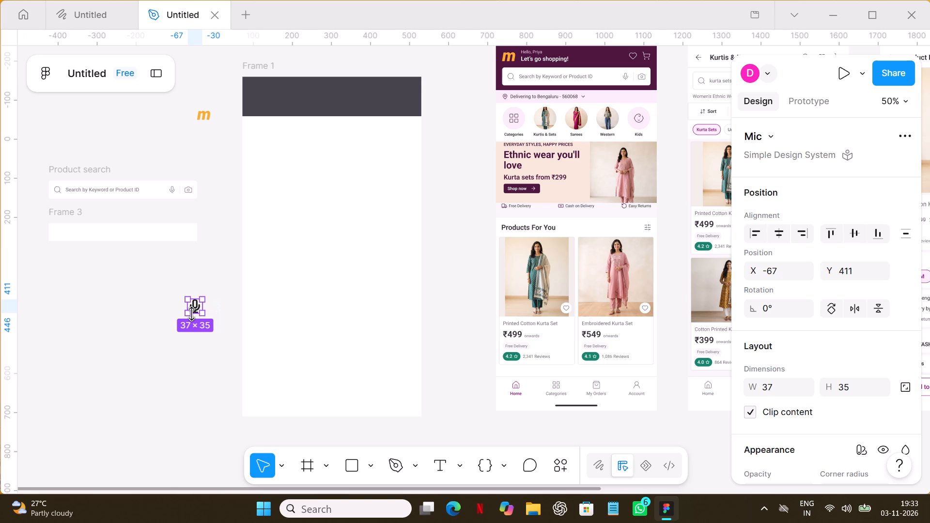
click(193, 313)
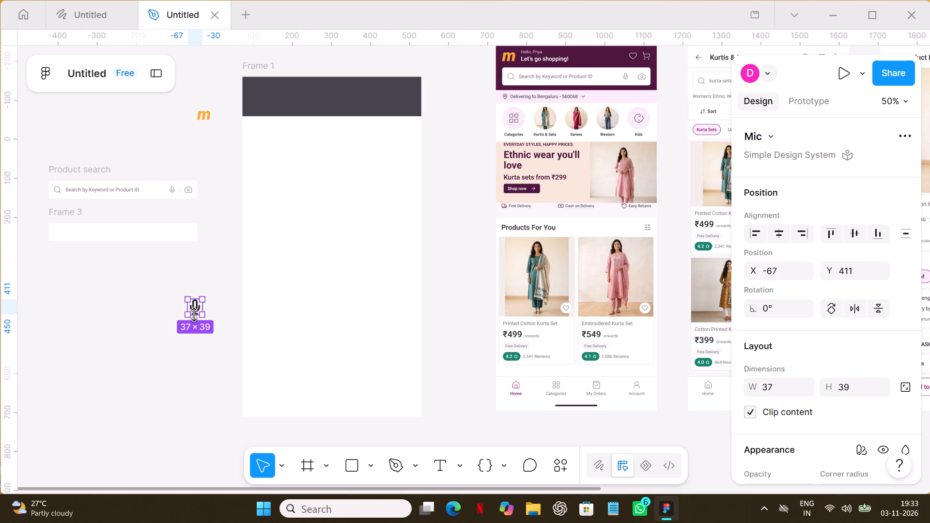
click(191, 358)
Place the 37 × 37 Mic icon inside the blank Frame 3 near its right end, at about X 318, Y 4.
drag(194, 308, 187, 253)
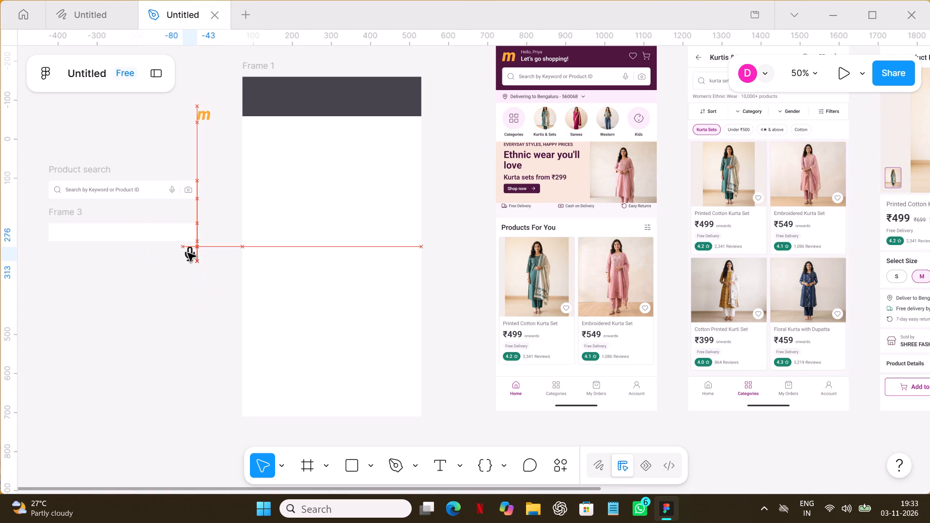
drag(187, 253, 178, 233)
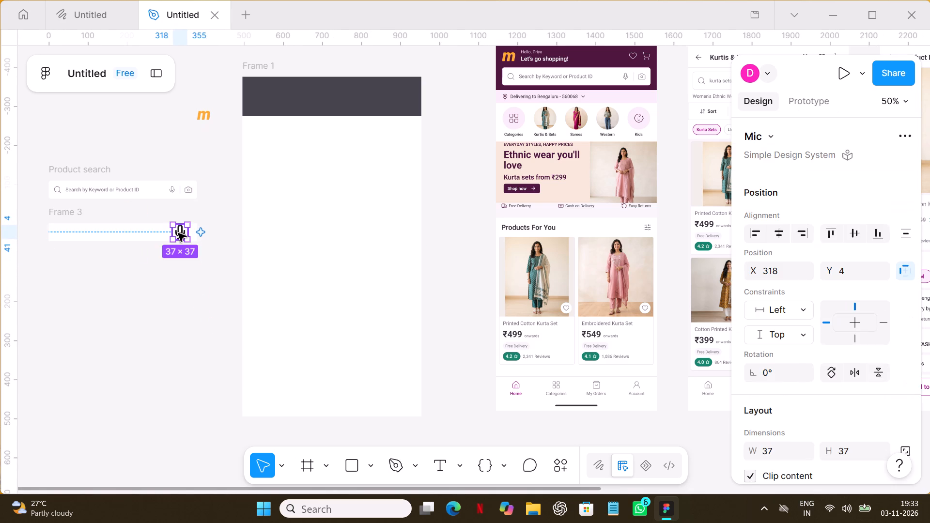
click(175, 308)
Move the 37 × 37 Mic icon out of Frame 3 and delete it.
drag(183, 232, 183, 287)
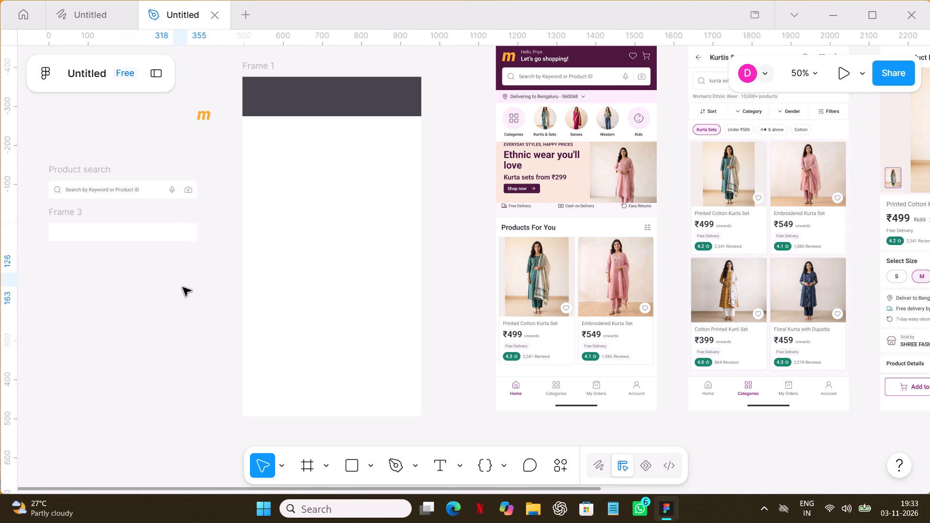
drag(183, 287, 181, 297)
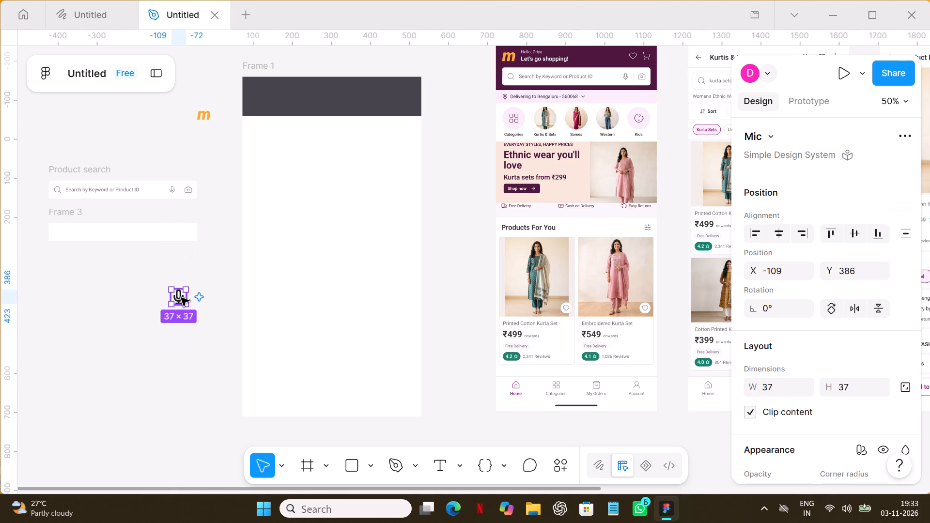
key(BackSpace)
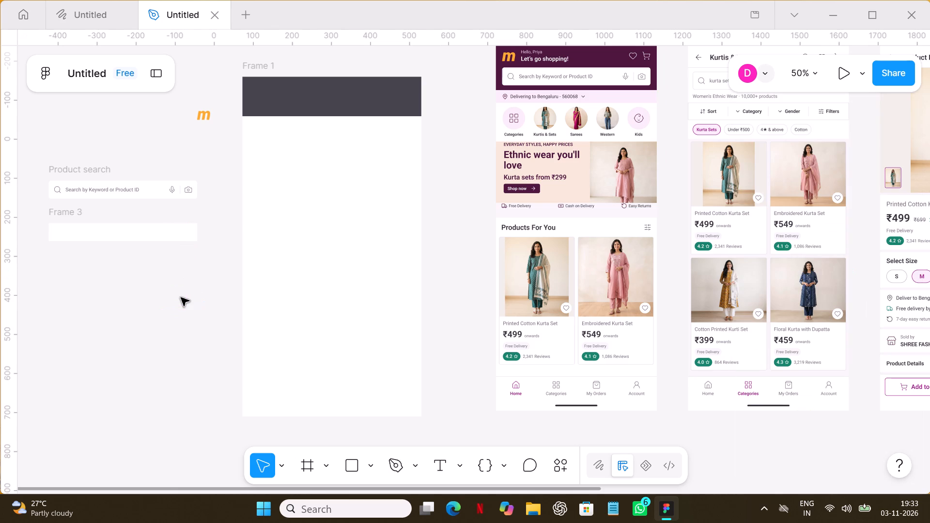
Search the assets for "mic icon" and insert the filled 24 × 24 mic icon from the Material 3 Design Kit.
click(570, 471)
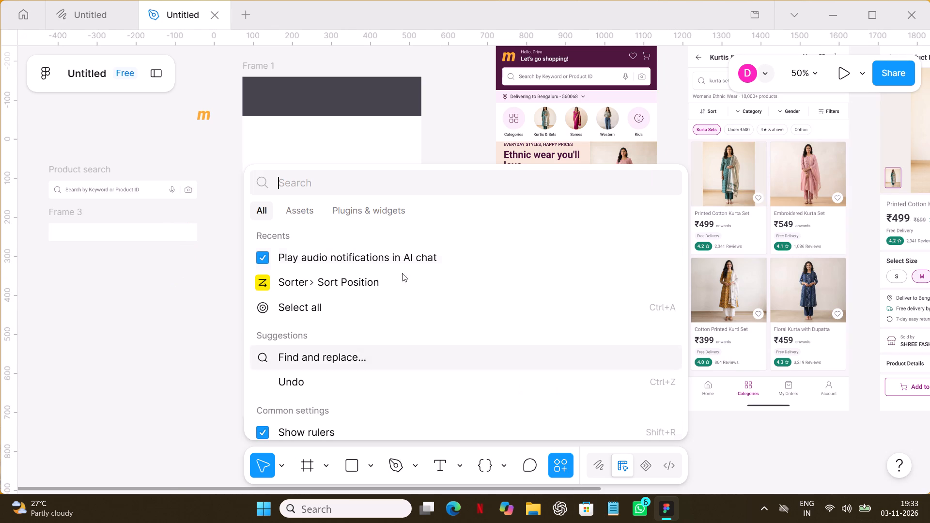
click(274, 179)
text(mic icon)
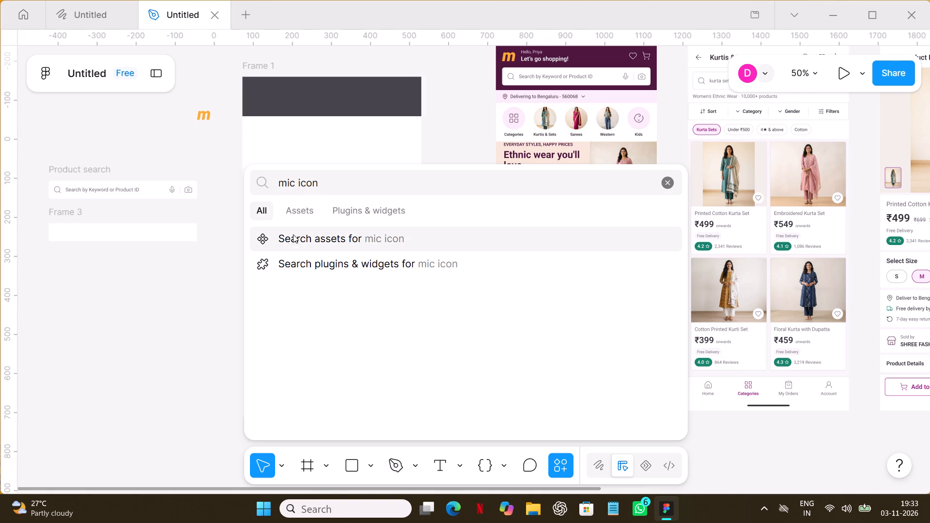
click(294, 239)
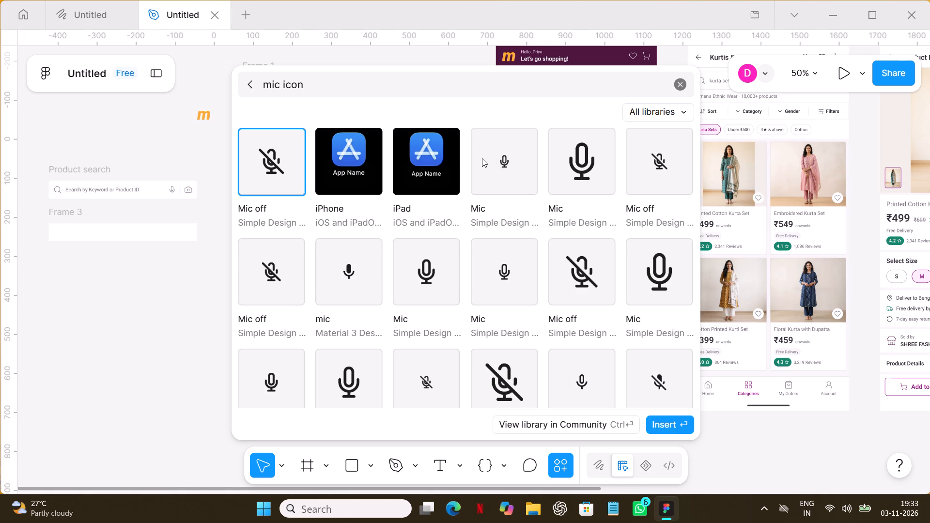
click(332, 286)
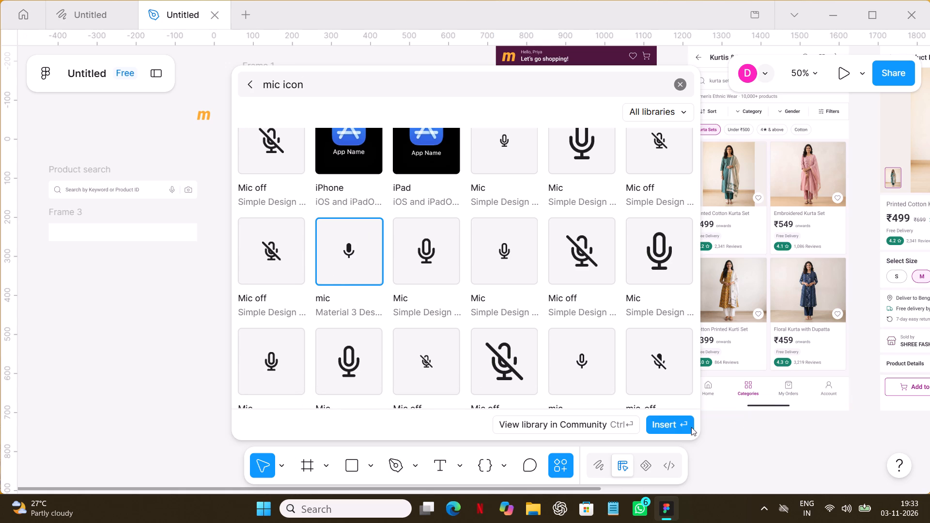
click(669, 428)
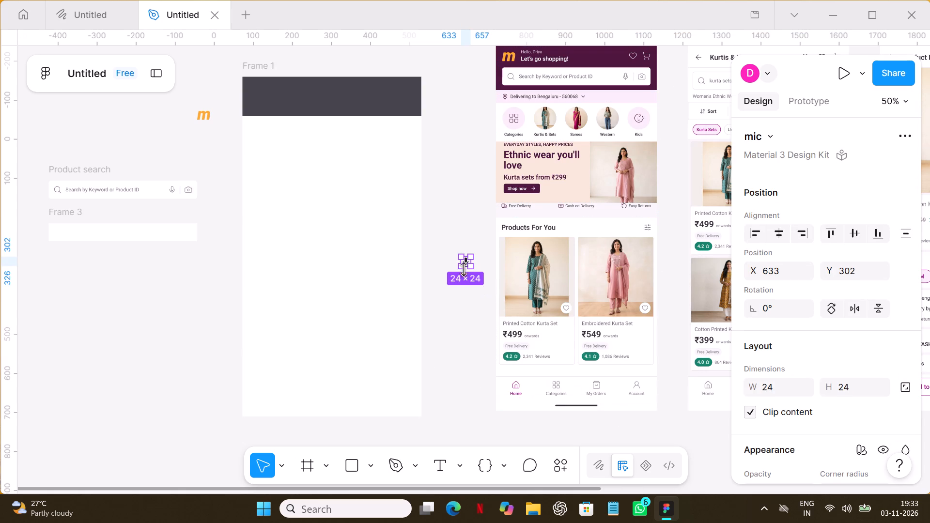
click(451, 324)
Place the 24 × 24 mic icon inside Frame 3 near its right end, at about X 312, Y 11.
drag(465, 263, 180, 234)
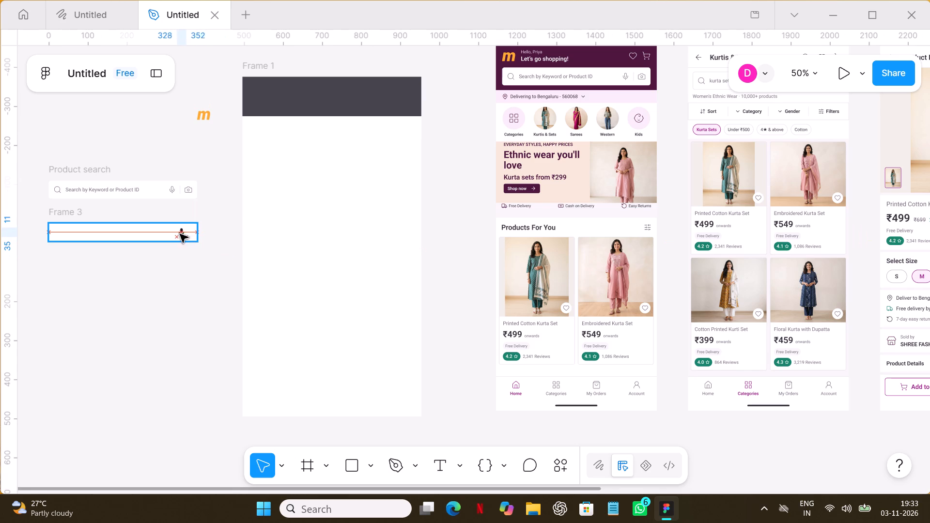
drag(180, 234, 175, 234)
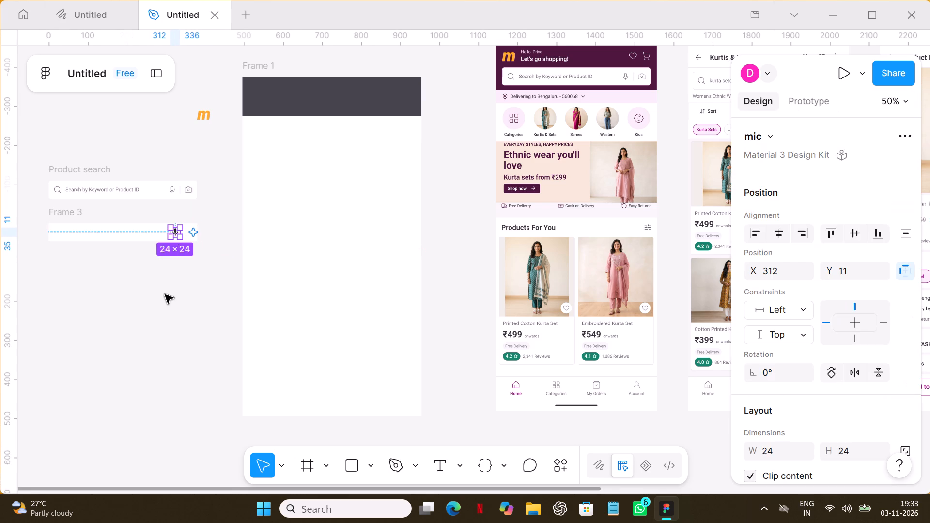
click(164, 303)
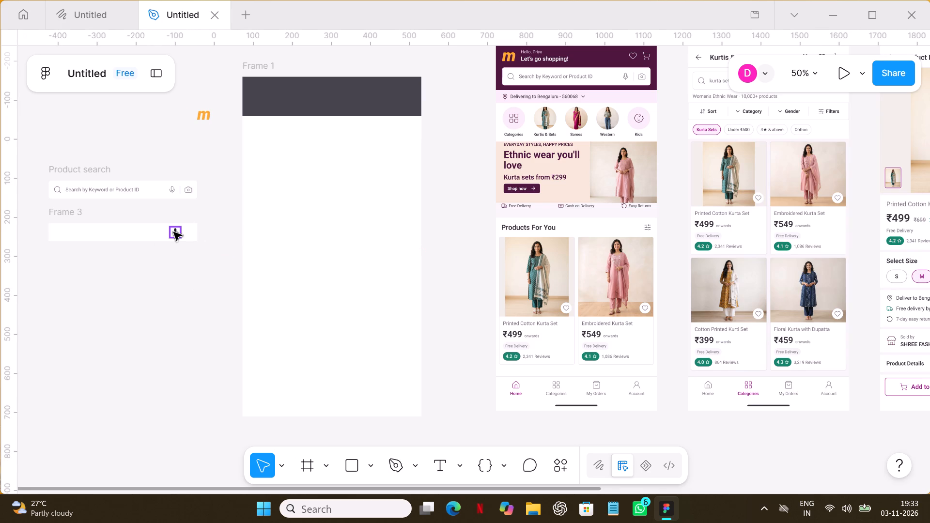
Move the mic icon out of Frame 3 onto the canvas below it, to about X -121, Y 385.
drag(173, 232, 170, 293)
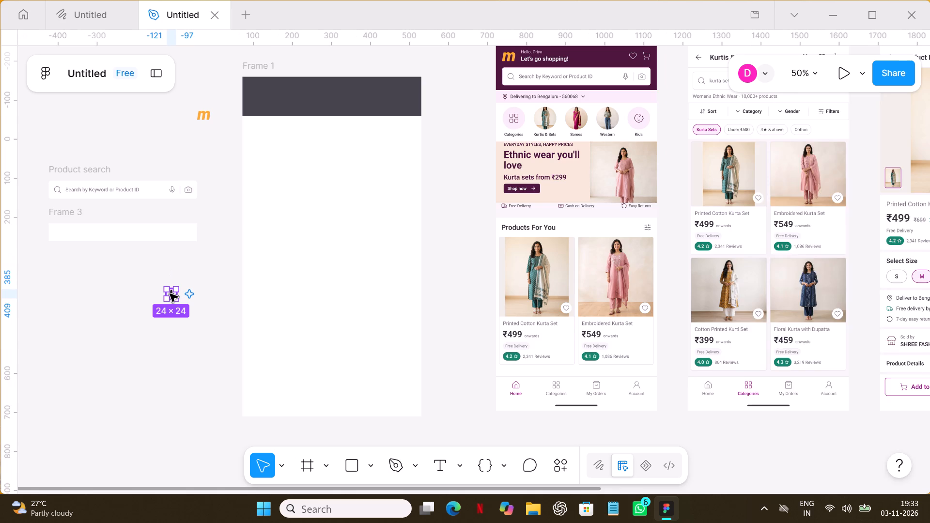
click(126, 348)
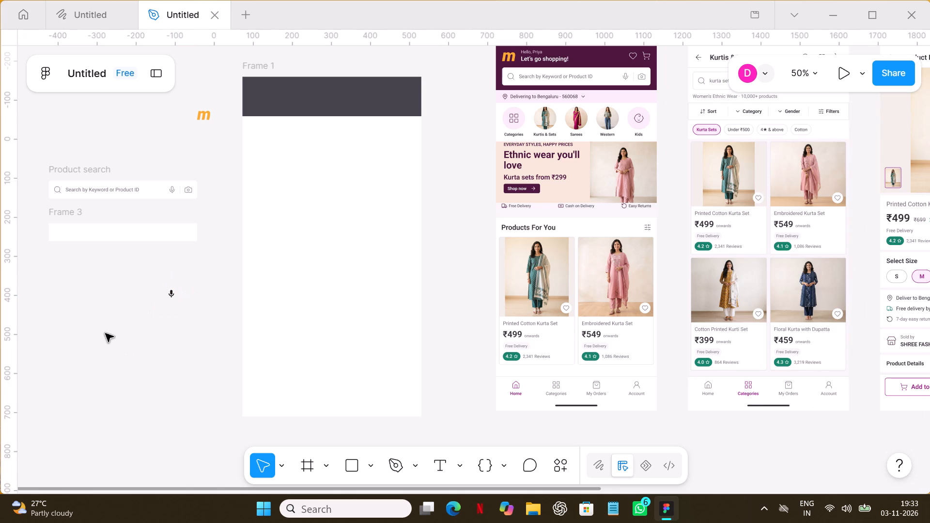
Draw a small frame of about 44 × 41 below Frame 3, at about X -374, Y 385.
key(f)
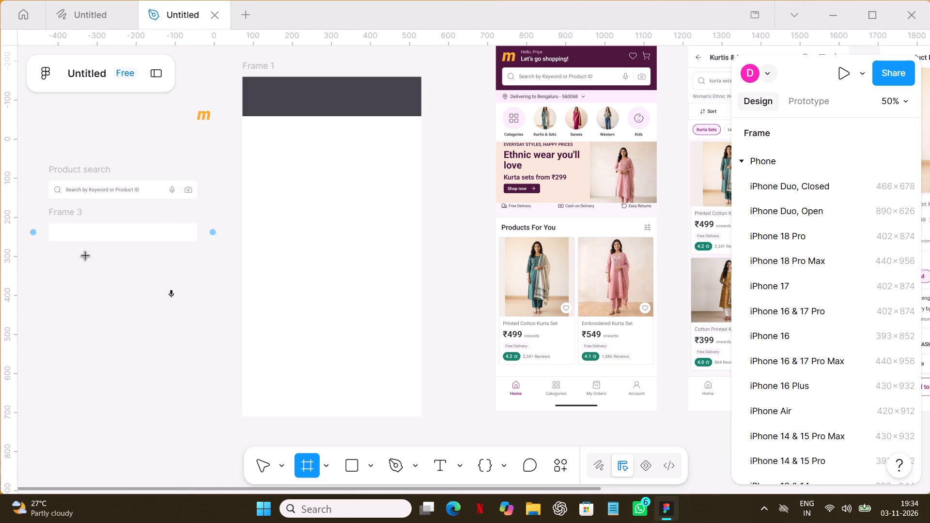
drag(68, 288, 79, 300)
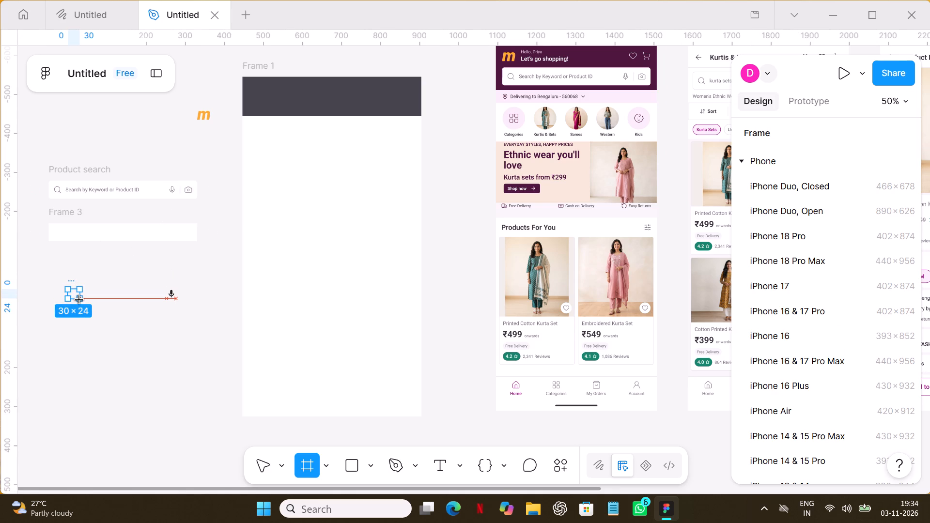
drag(79, 300, 78, 304)
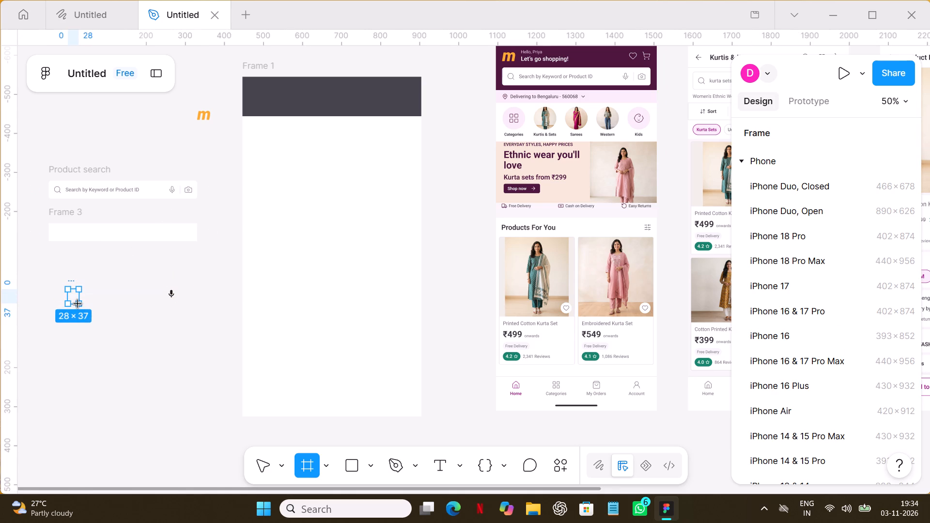
drag(78, 304, 83, 306)
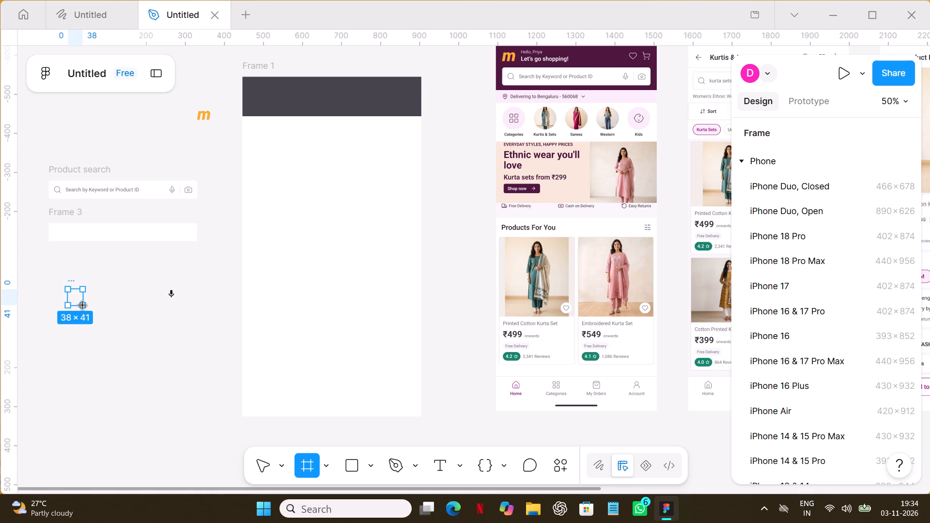
drag(83, 306, 85, 306)
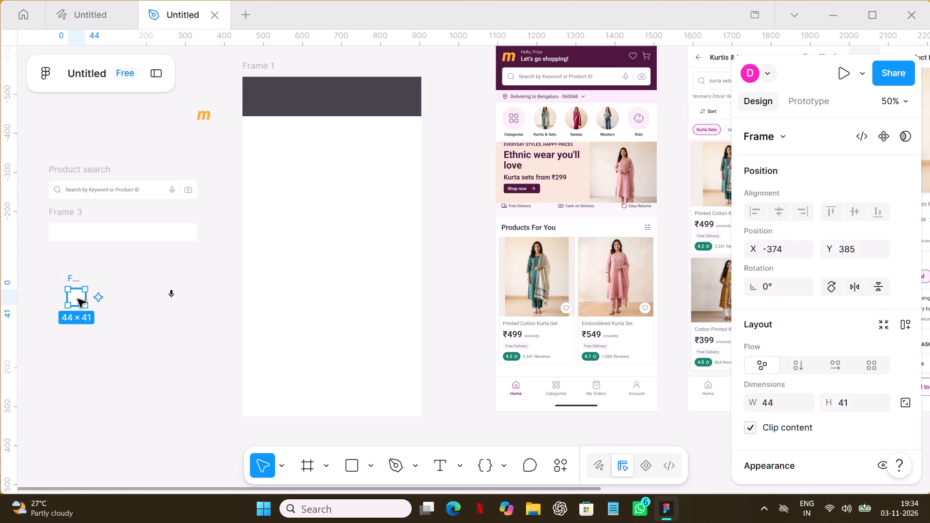
Move the 44 × 41 frame inside Frame 3 toward its right end, at about X 281, Y 0.
drag(77, 299, 168, 234)
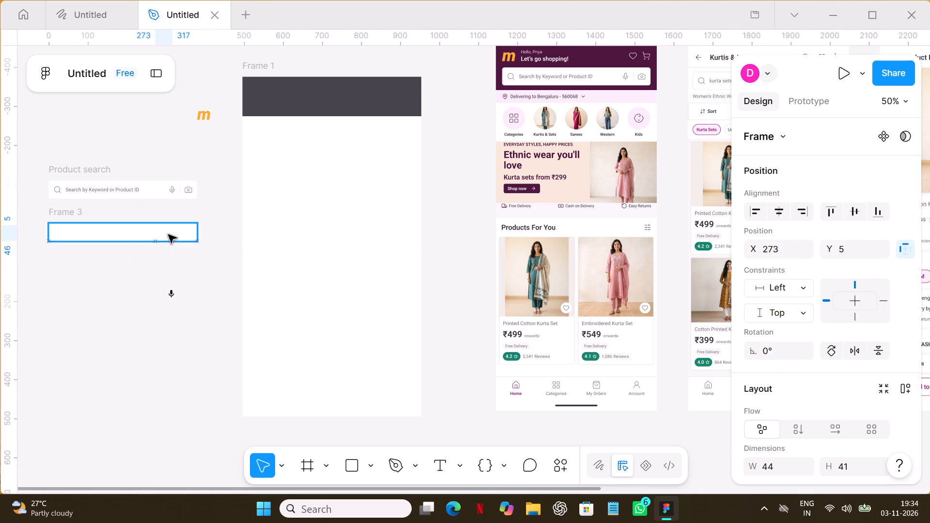
drag(168, 234, 168, 228)
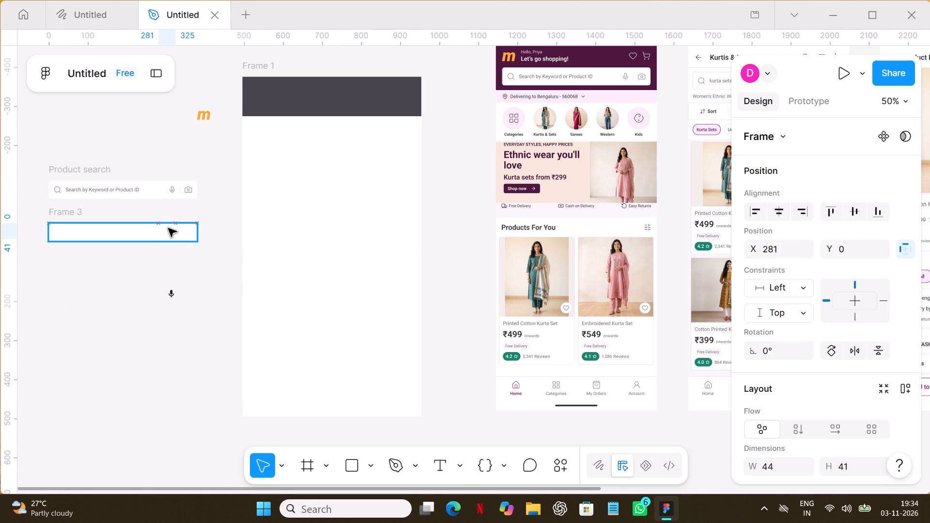
drag(168, 228, 168, 231)
click(168, 231)
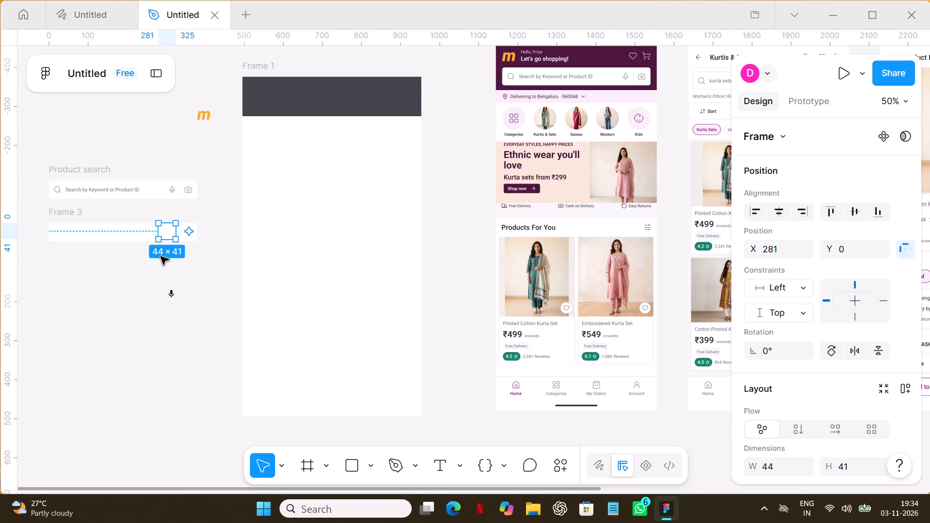
click(127, 309)
Place the 24 × 24 mic icon roughly centred inside the 44 × 41 frame in Frame 3.
click(168, 227)
drag(170, 292, 166, 232)
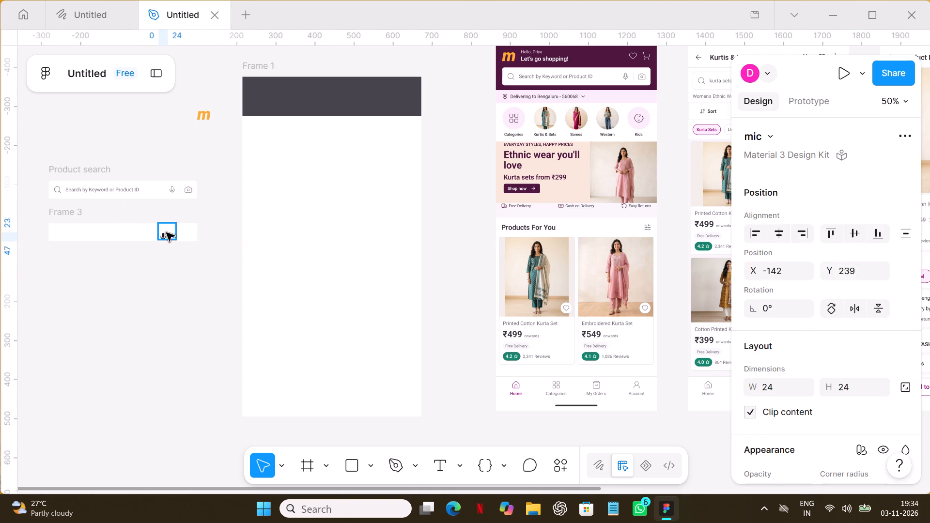
drag(166, 232, 166, 229)
click(143, 310)
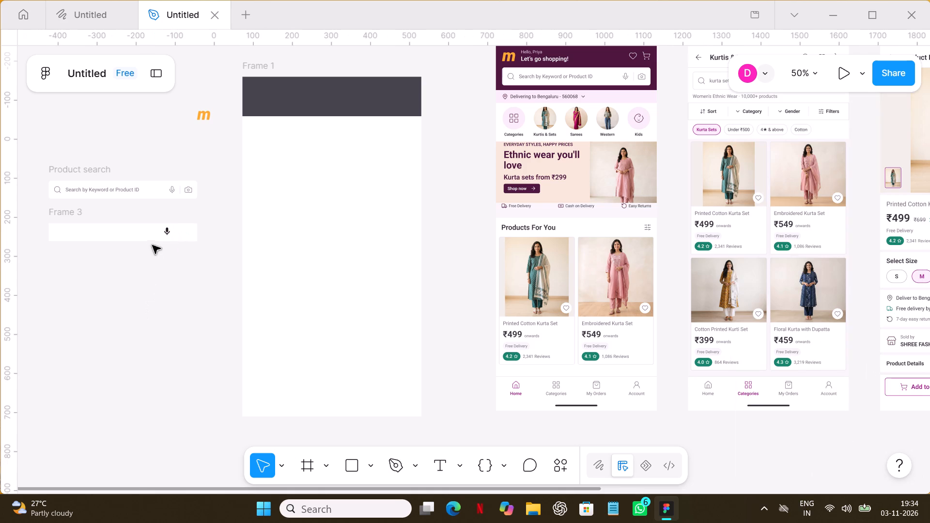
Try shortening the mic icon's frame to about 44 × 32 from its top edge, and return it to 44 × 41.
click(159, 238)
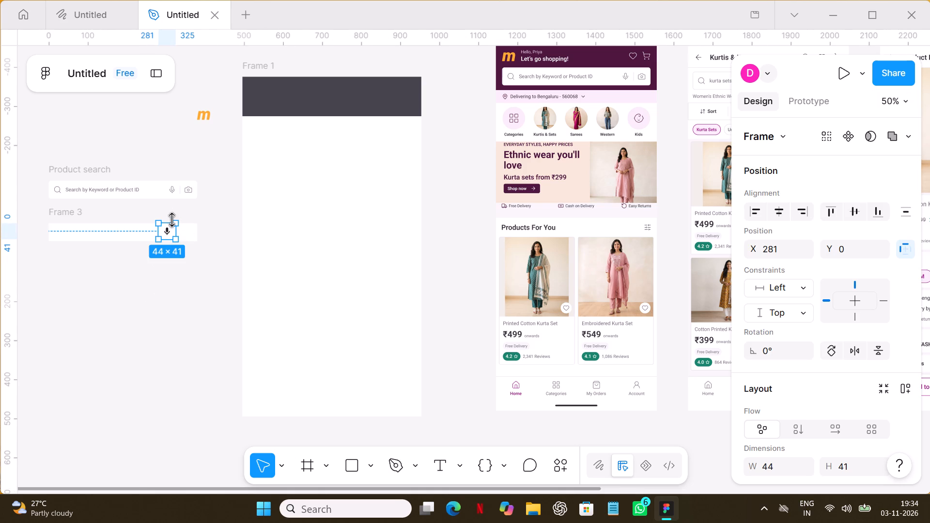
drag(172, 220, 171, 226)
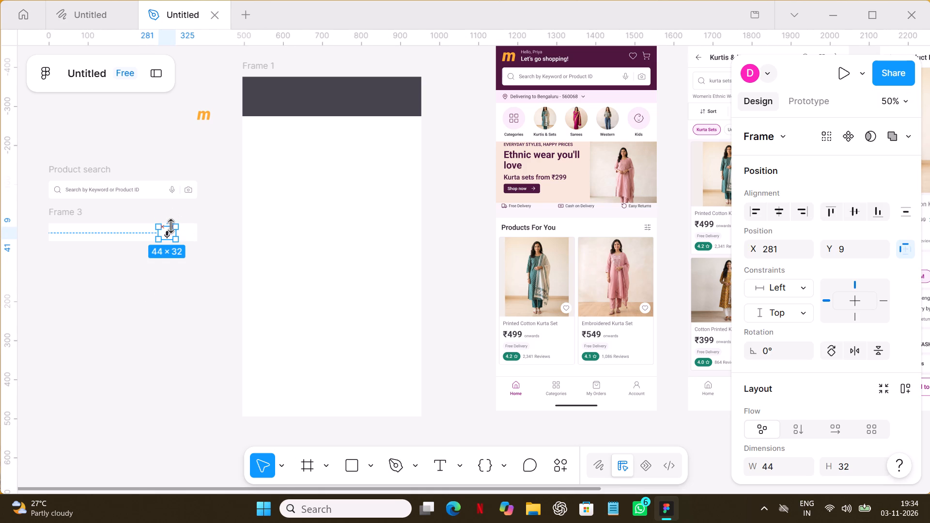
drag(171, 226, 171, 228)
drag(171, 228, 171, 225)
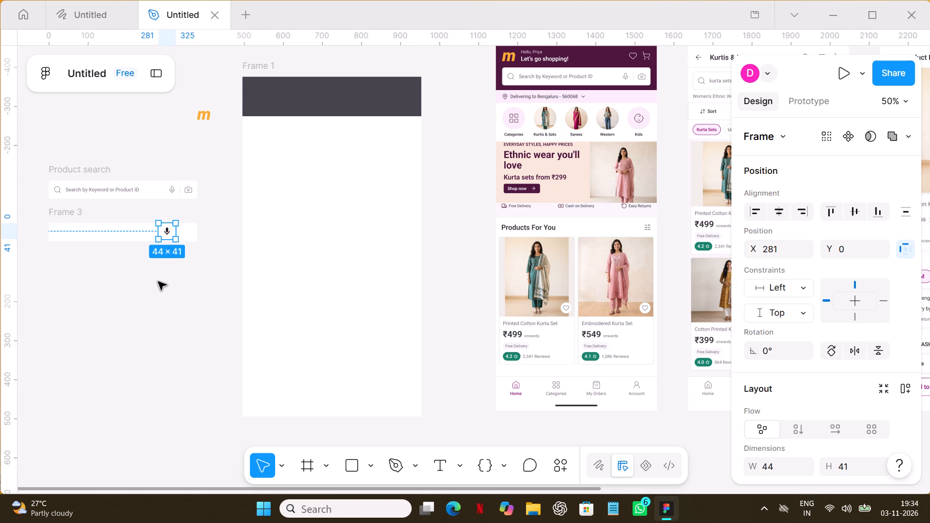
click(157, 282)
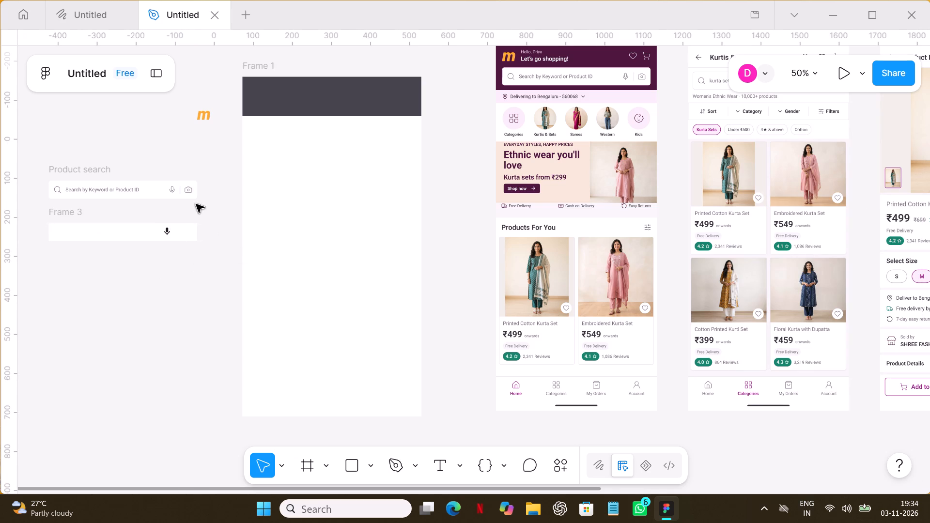
Create a second small frame below Frame 3, at about X -148, Y 456, and size it to about 38 × 39.
click(173, 236)
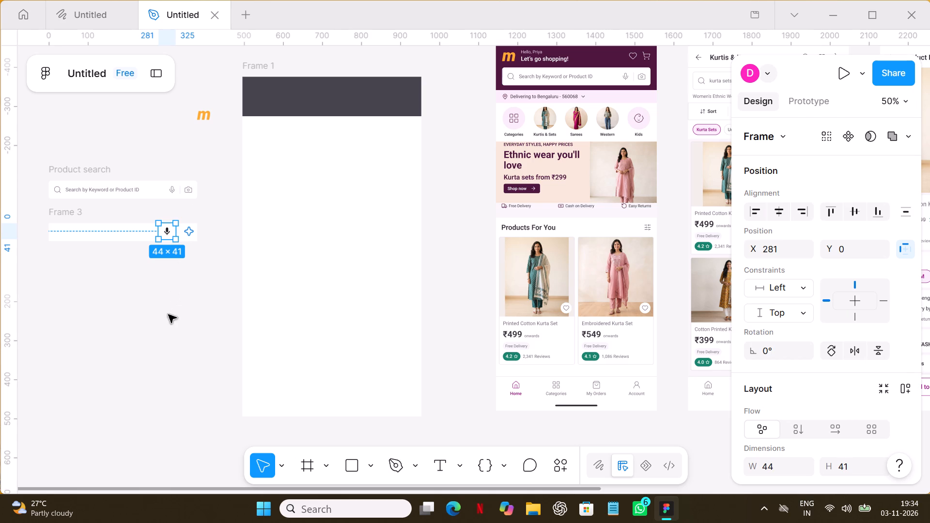
key(f)
click(164, 324)
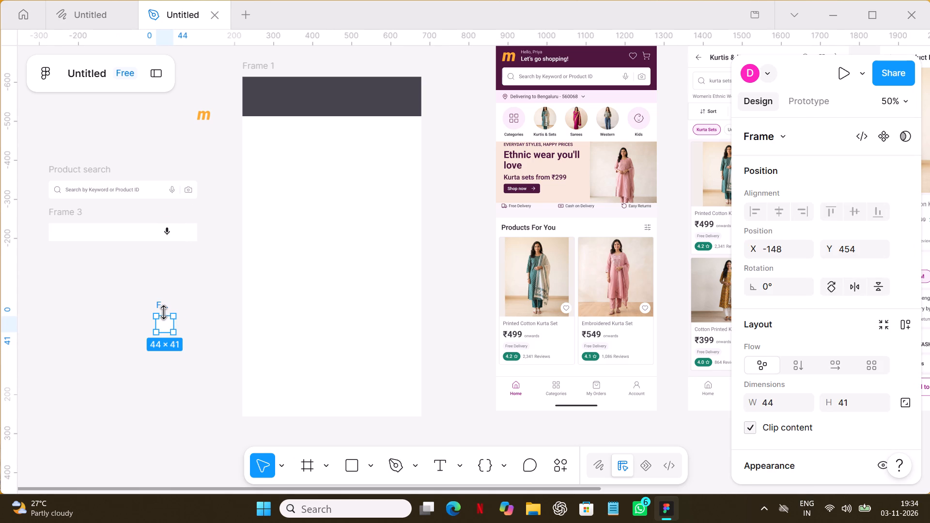
drag(164, 312, 162, 317)
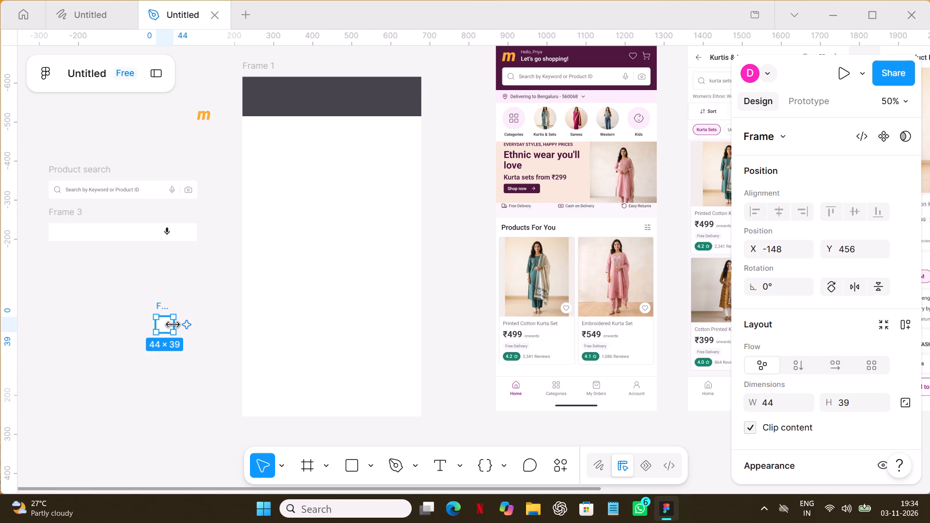
click(173, 325)
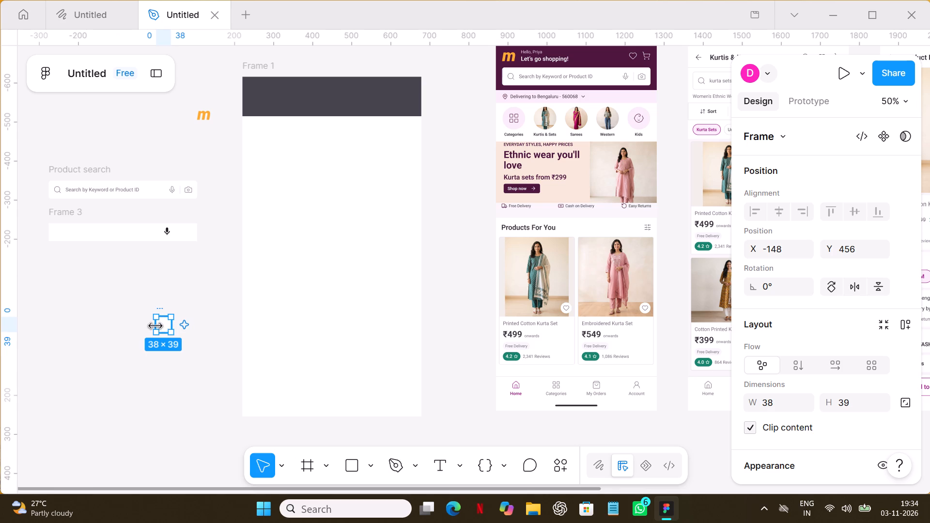
Place the empty 38 × 39 frame inside Frame 3 at its right end, beside the mic icon, at about X 342, Y 1.
drag(163, 326, 186, 244)
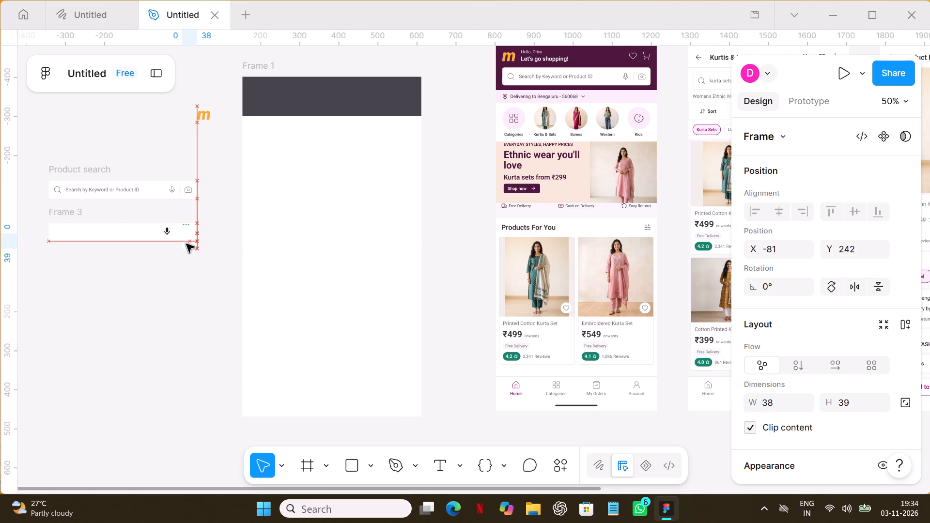
drag(186, 244, 185, 234)
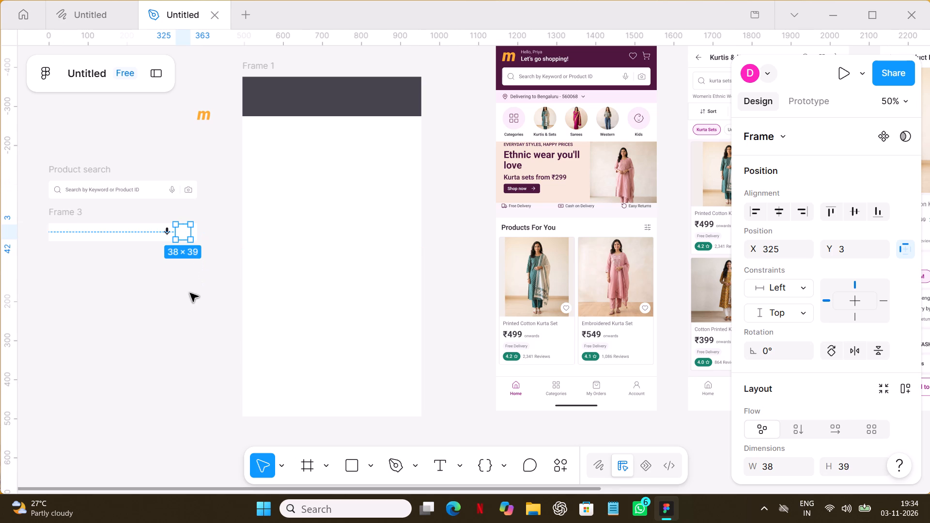
click(191, 298)
click(167, 231)
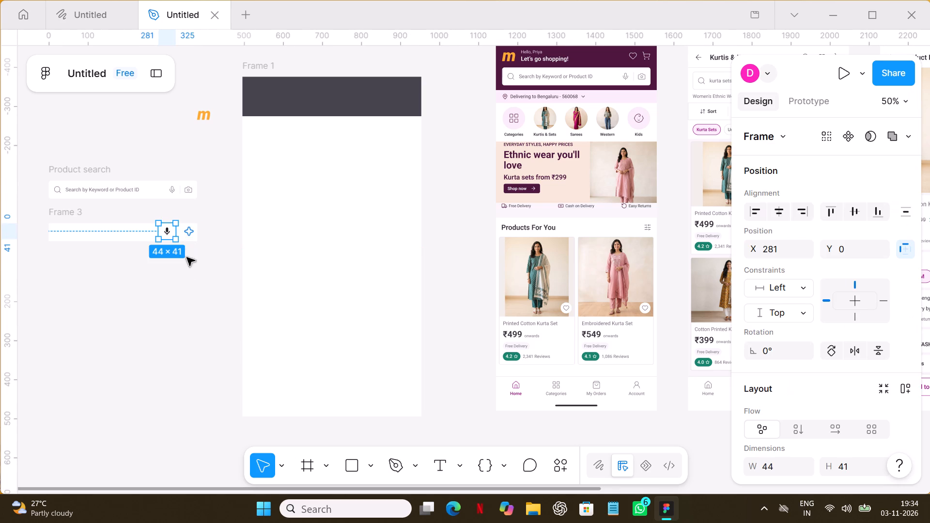
click(185, 285)
click(187, 237)
click(187, 237)
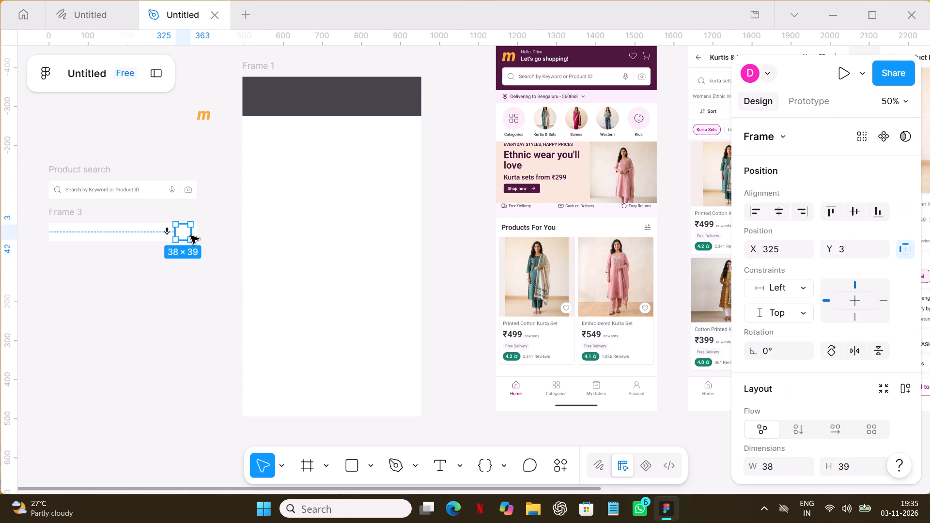
drag(180, 231, 185, 233)
click(185, 233)
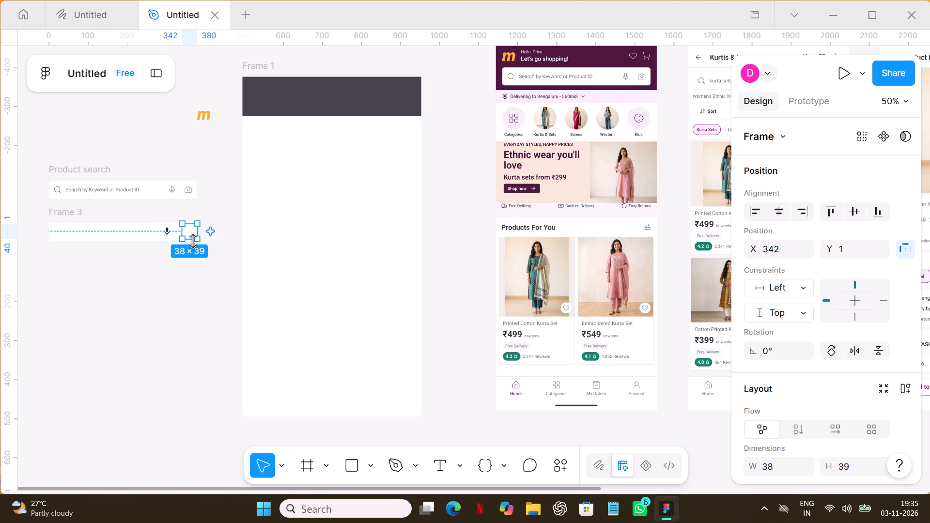
Resize the empty frame at the end of Frame 3 to 45 × 45, extending its bottom and left edges.
click(193, 241)
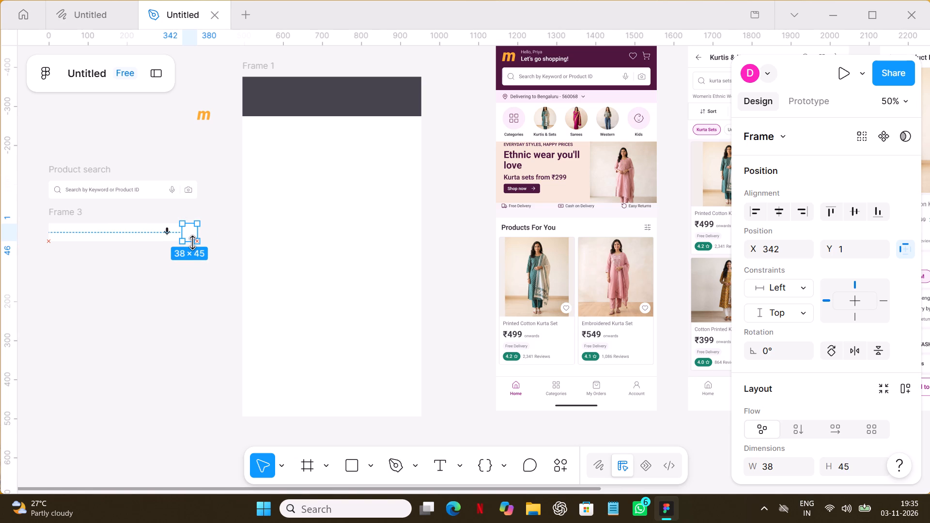
click(190, 300)
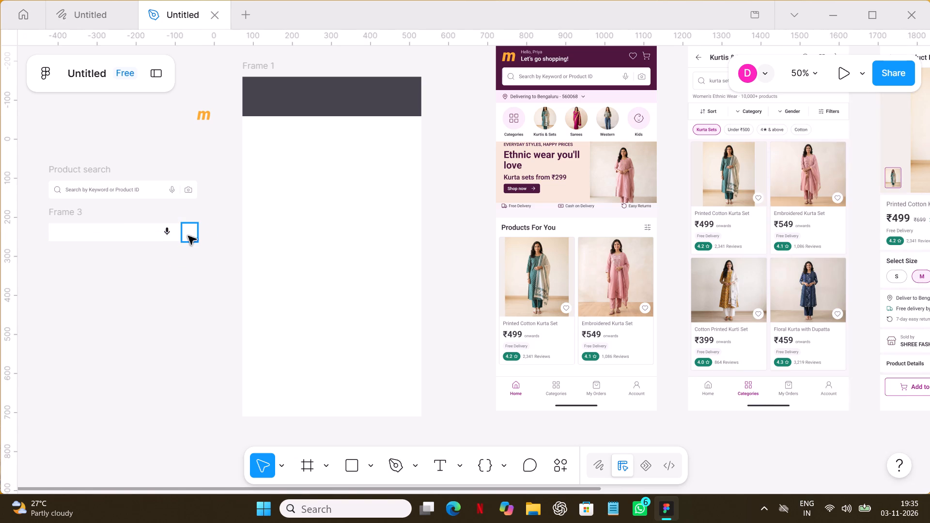
click(188, 233)
click(180, 234)
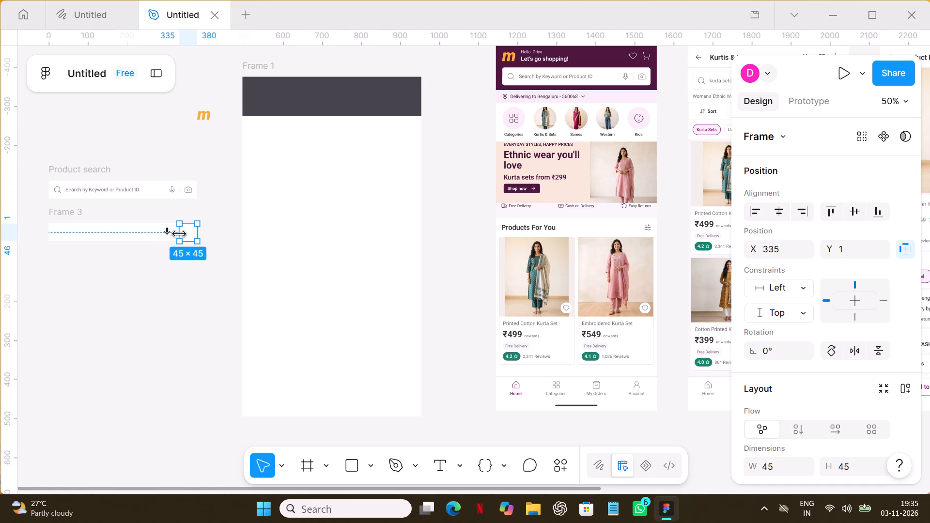
click(180, 293)
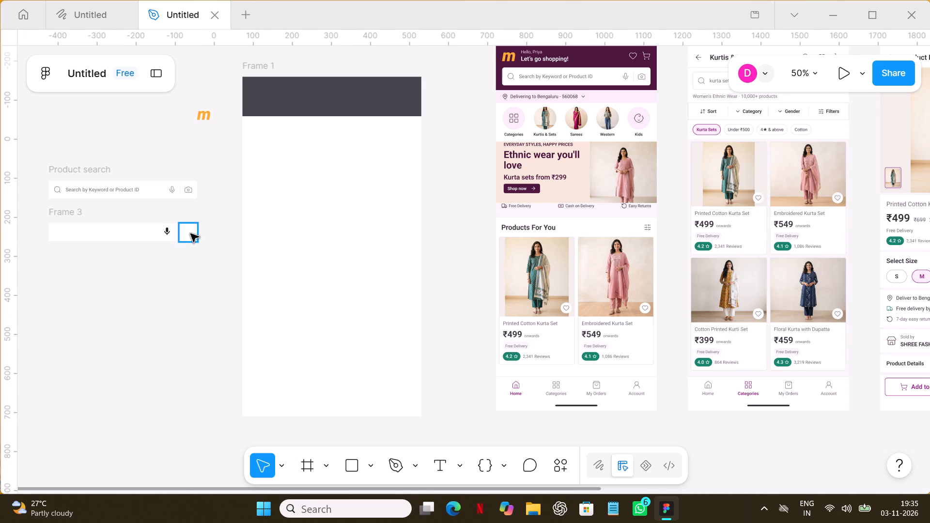
Search the assets for "camera icon" and insert the small 16 × 16 Simple Design System Camera icon into the empty 45 × 45 frame.
click(190, 233)
click(552, 457)
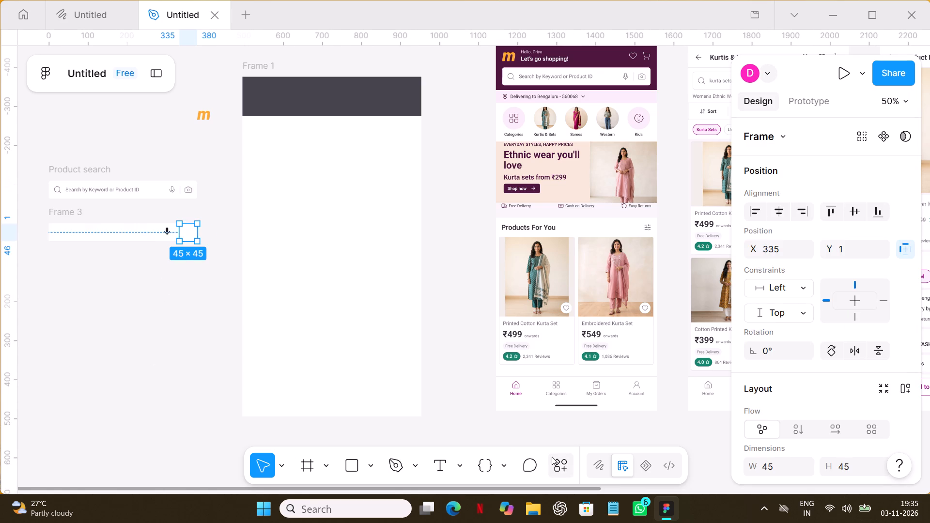
click(339, 184)
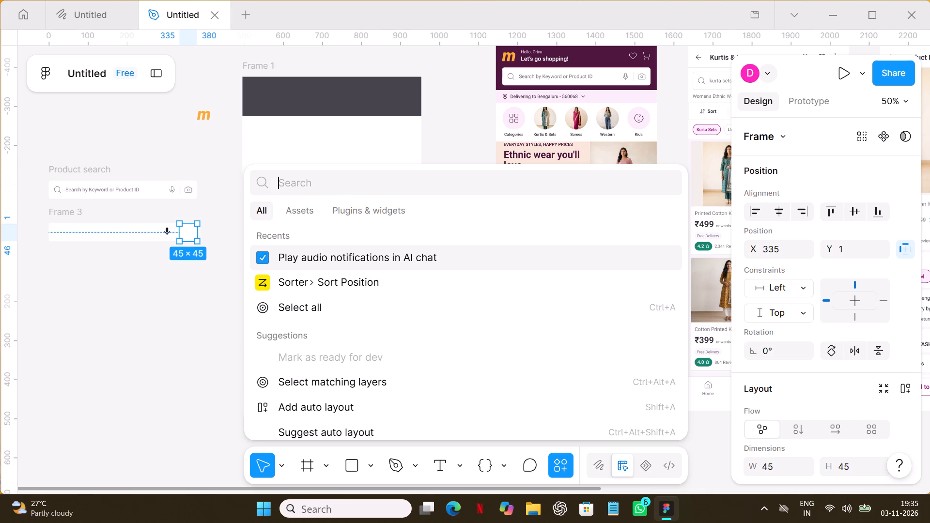
text(camera)
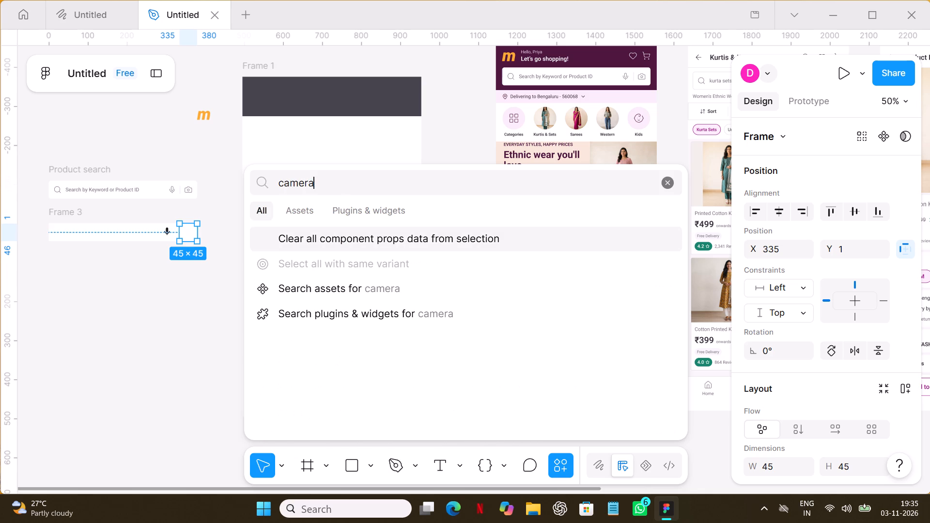
key(space)
text(icon)
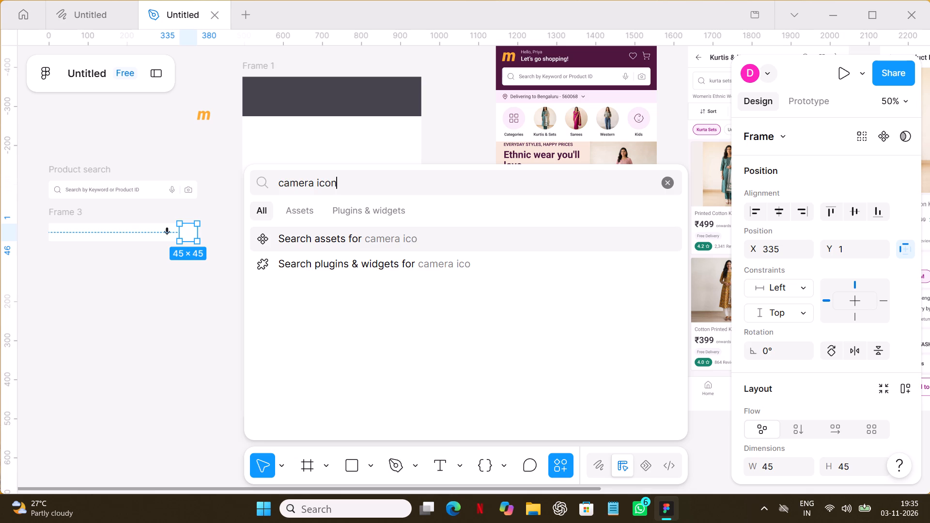
click(336, 238)
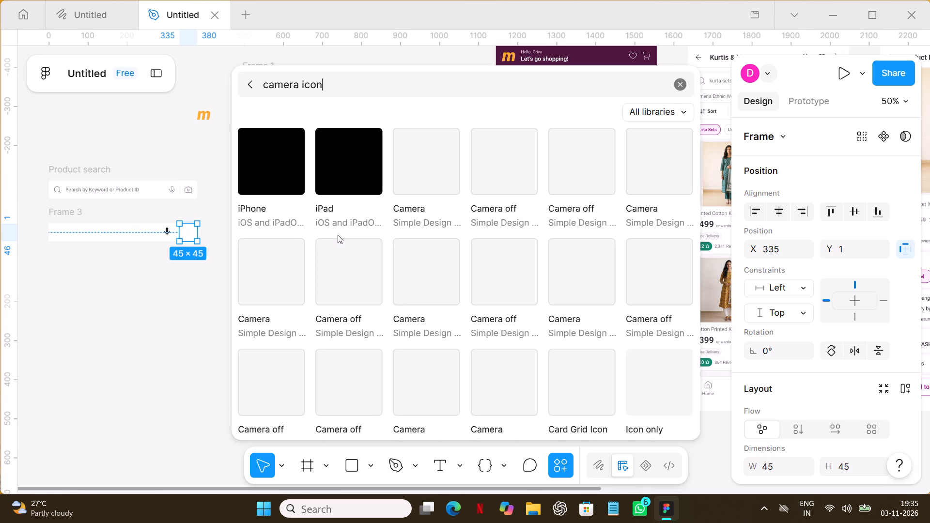
click(430, 150)
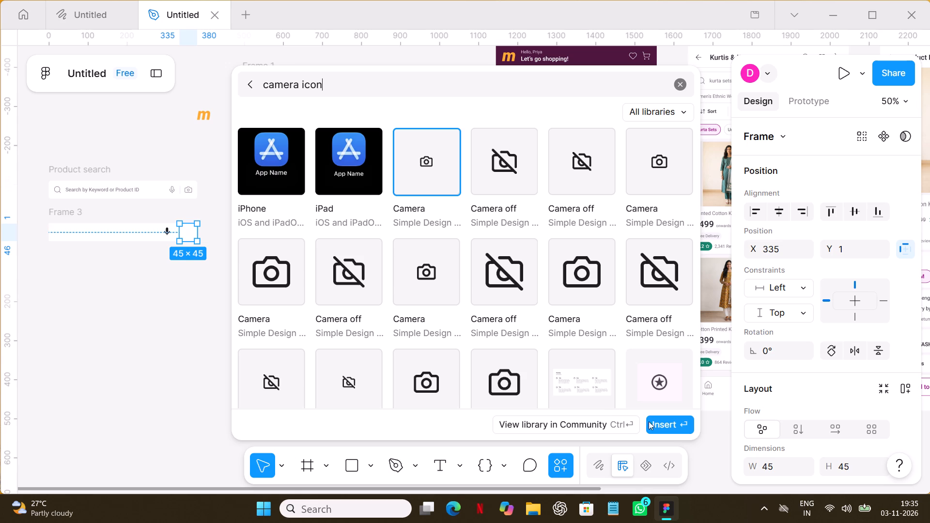
click(679, 427)
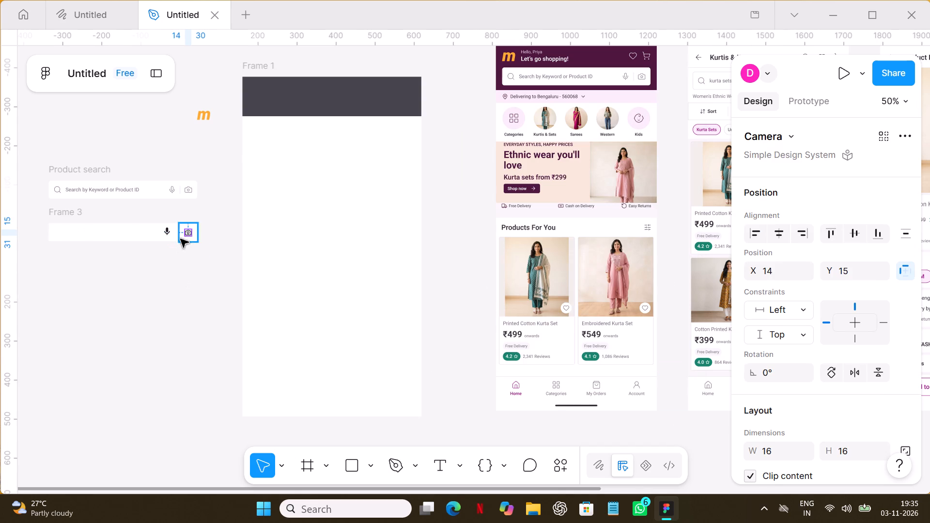
click(147, 283)
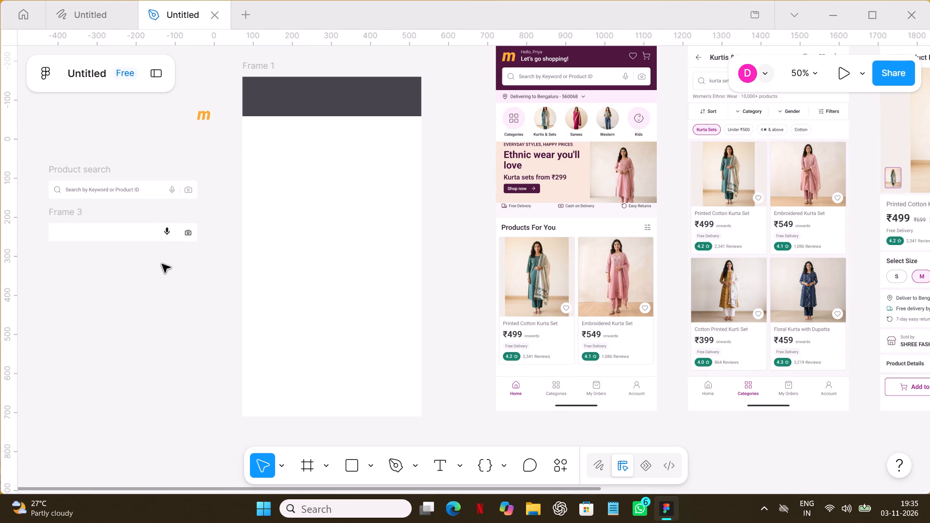
Inspect the size and placement of the mic and camera icons inside their frames in Frame 3.
double_click(165, 231)
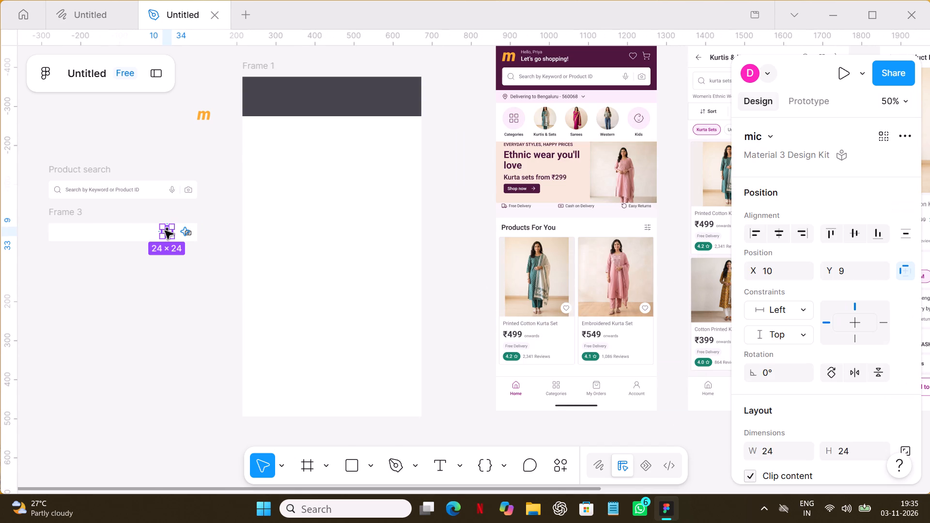
click(165, 231)
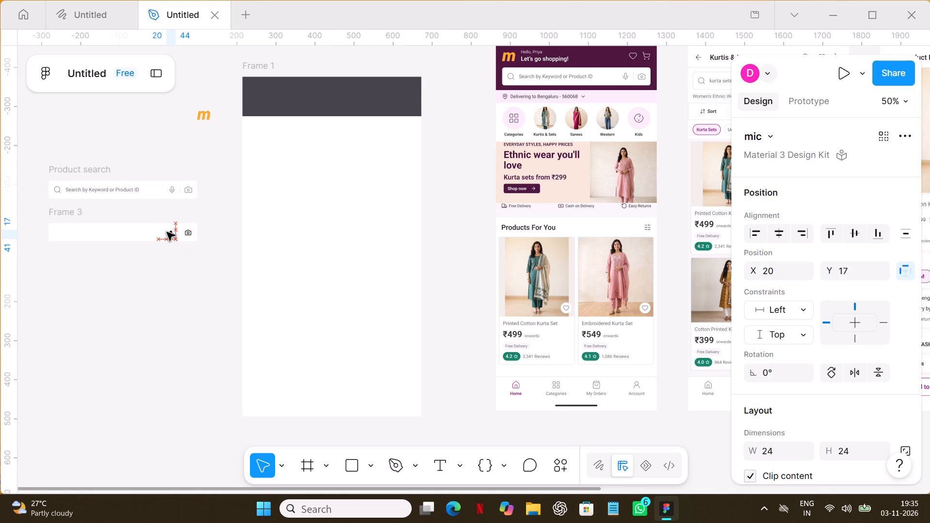
click(163, 262)
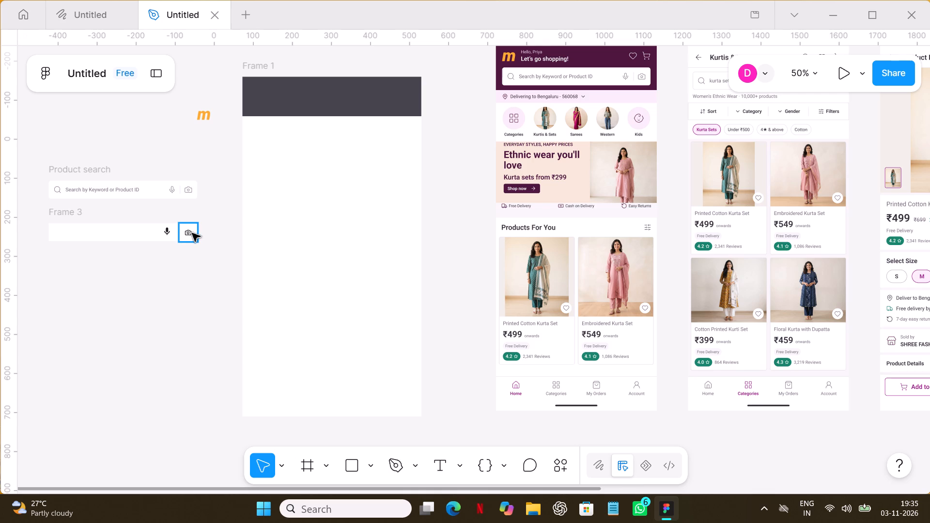
click(189, 234)
click(183, 231)
double_click(190, 234)
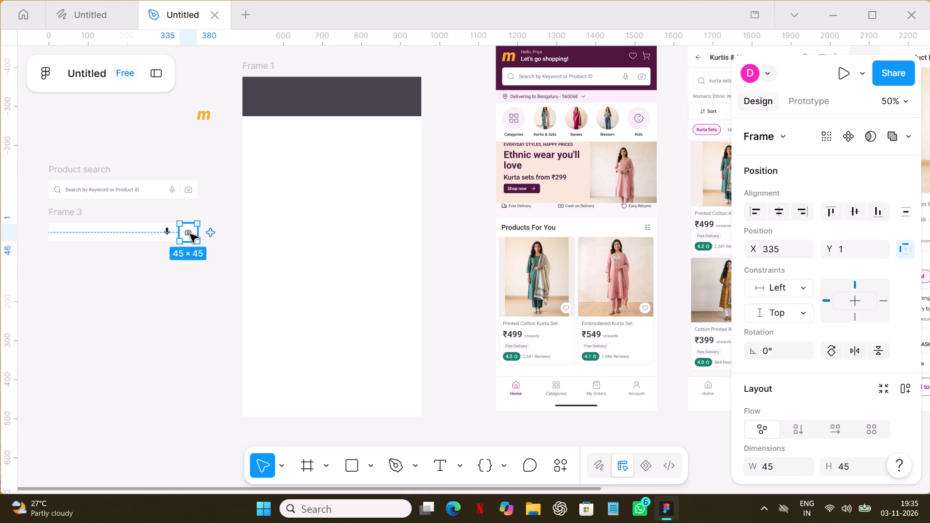
click(190, 234)
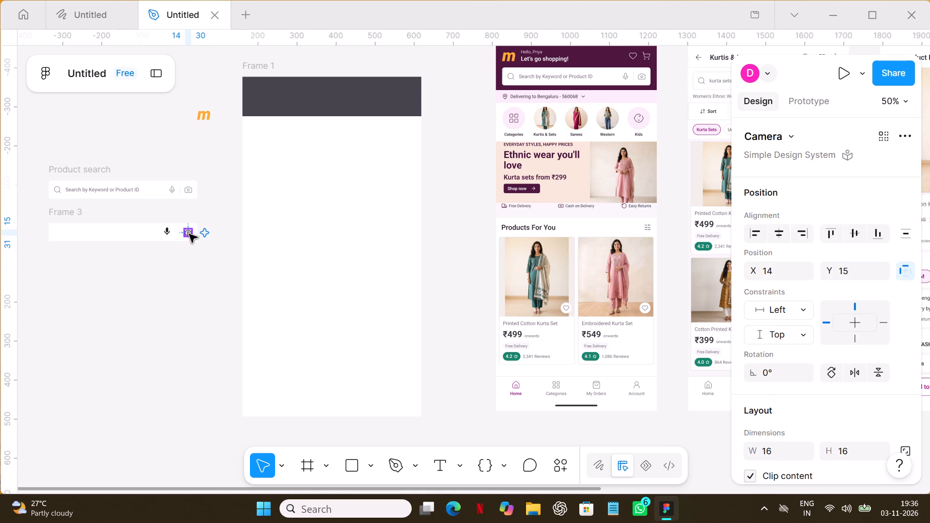
click(199, 274)
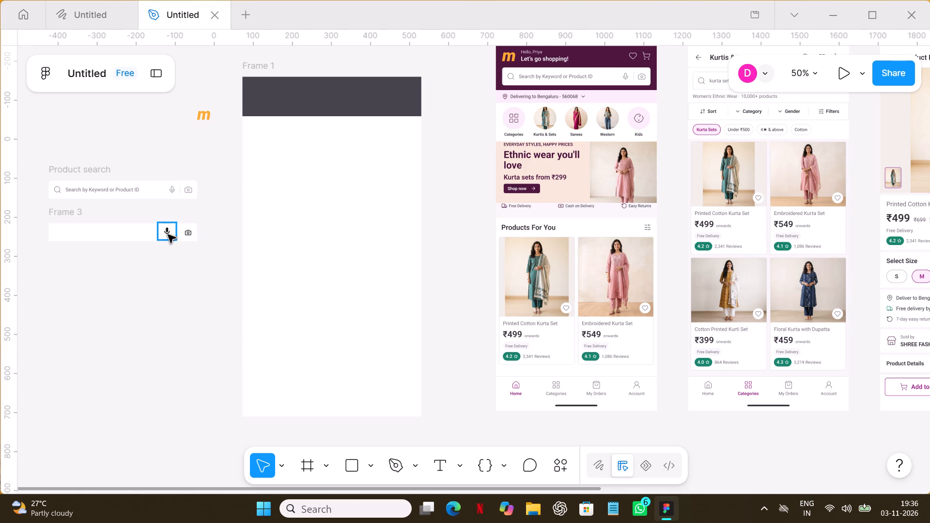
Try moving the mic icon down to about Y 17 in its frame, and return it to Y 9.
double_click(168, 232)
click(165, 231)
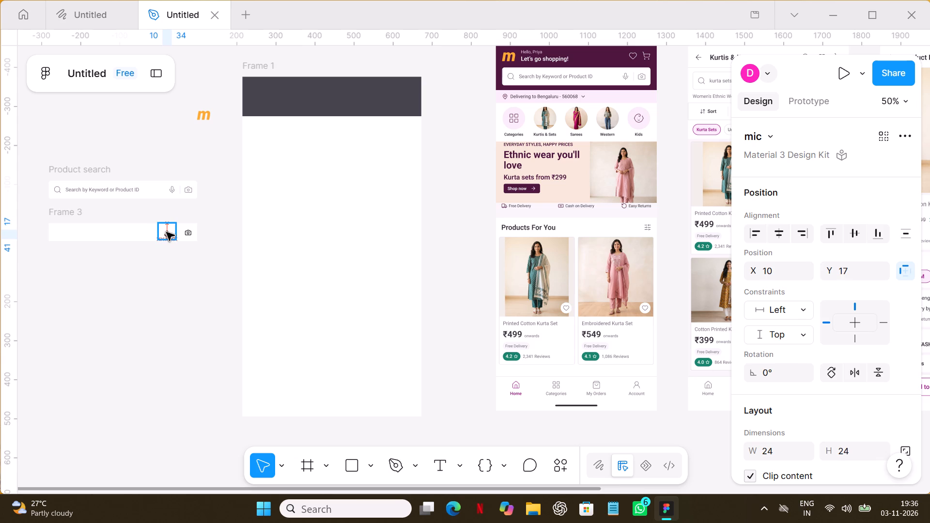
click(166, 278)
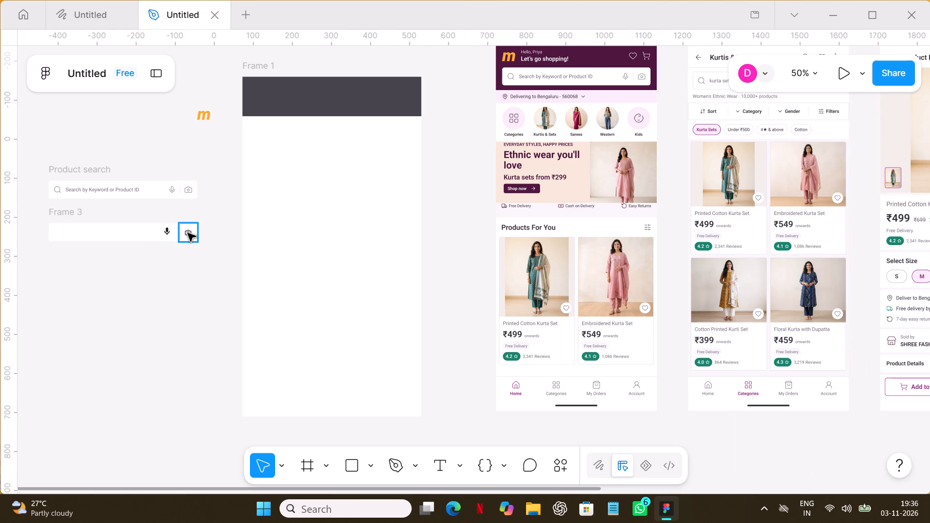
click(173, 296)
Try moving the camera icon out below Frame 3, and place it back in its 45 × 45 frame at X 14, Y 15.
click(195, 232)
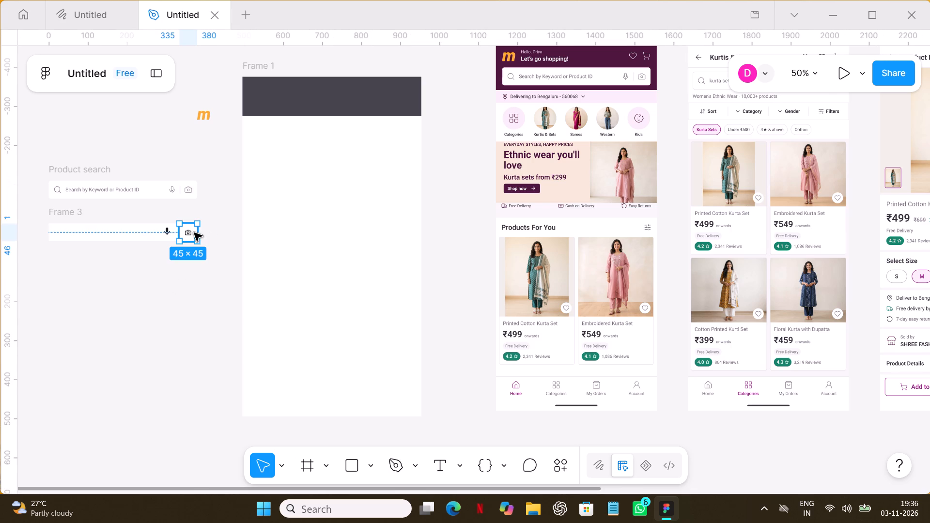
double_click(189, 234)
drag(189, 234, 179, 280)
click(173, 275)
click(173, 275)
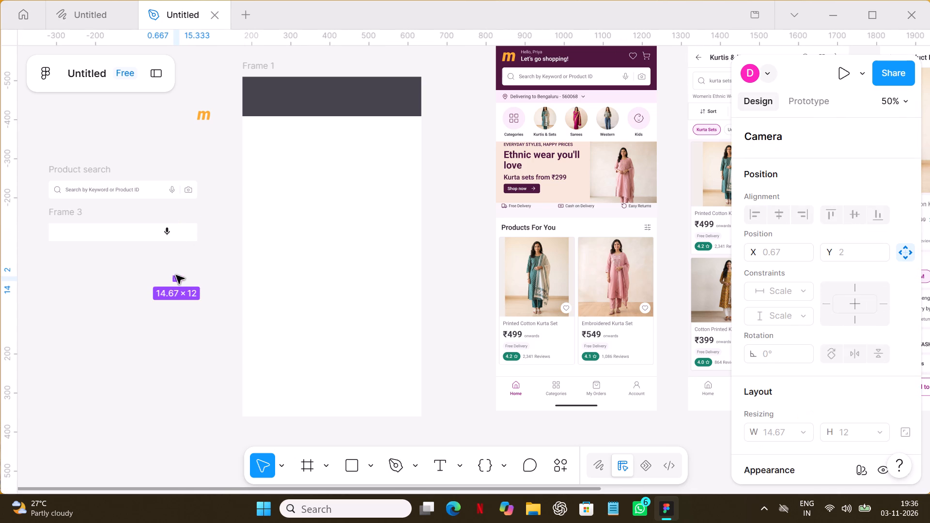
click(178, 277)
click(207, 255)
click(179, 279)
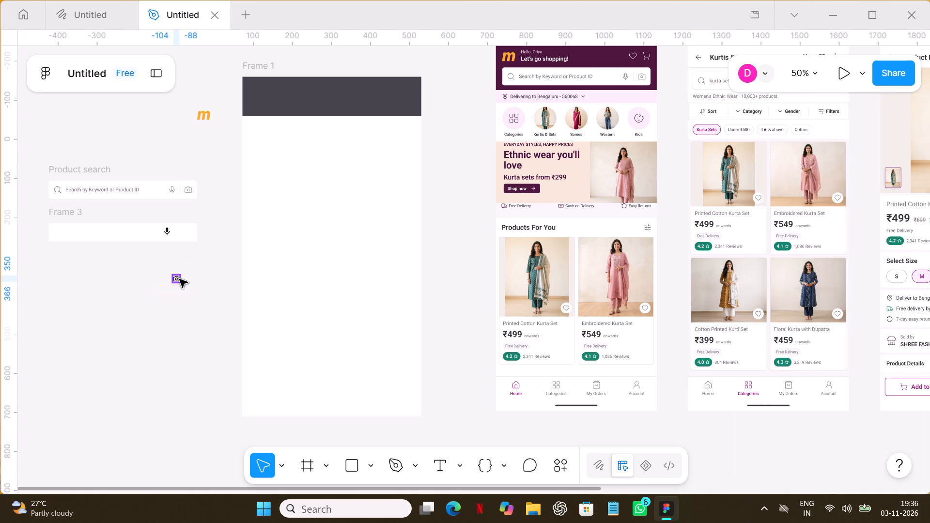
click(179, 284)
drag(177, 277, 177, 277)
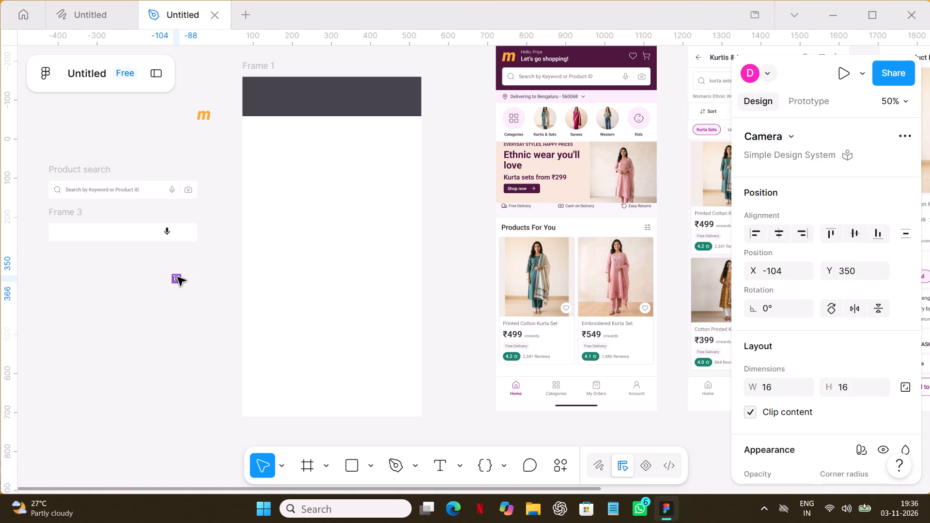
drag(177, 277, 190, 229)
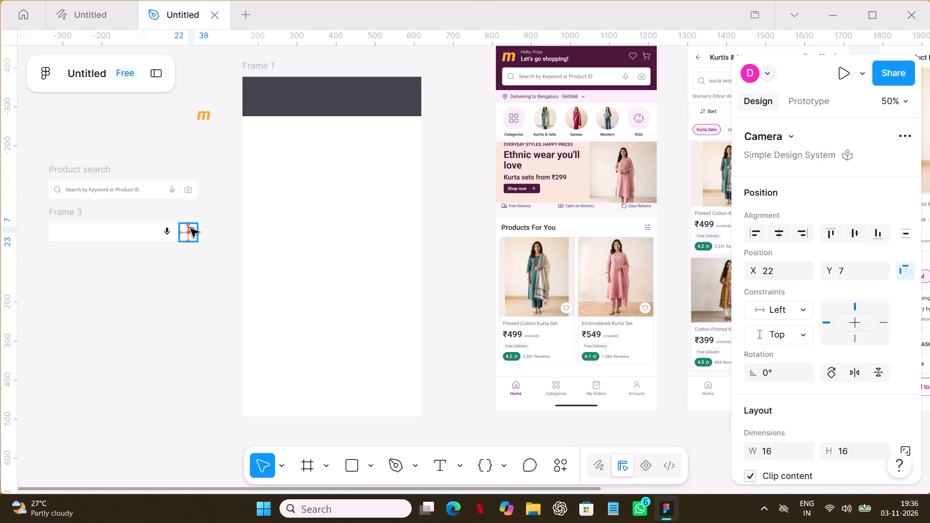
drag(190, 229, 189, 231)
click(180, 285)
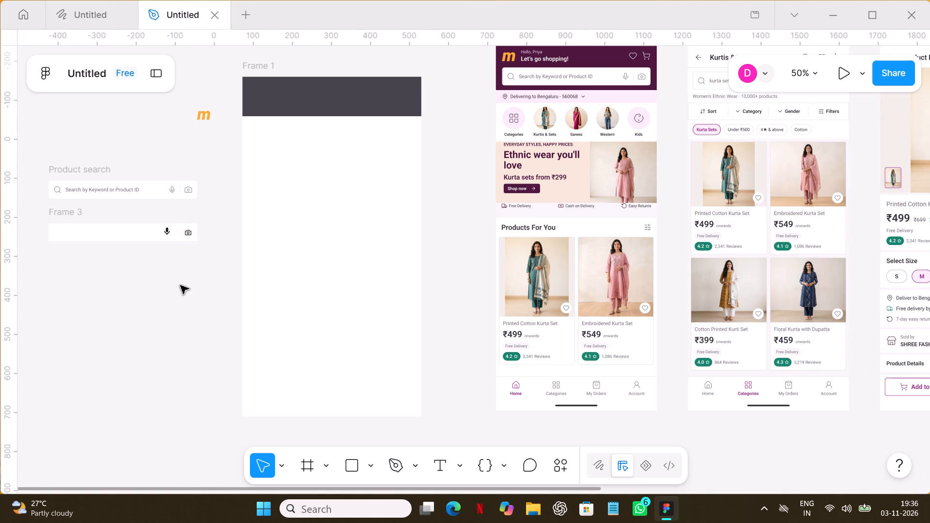
Align the camera icon to the vertical centre of its 45 × 45 frame, trying top alignment along the way.
click(189, 237)
double_click(187, 231)
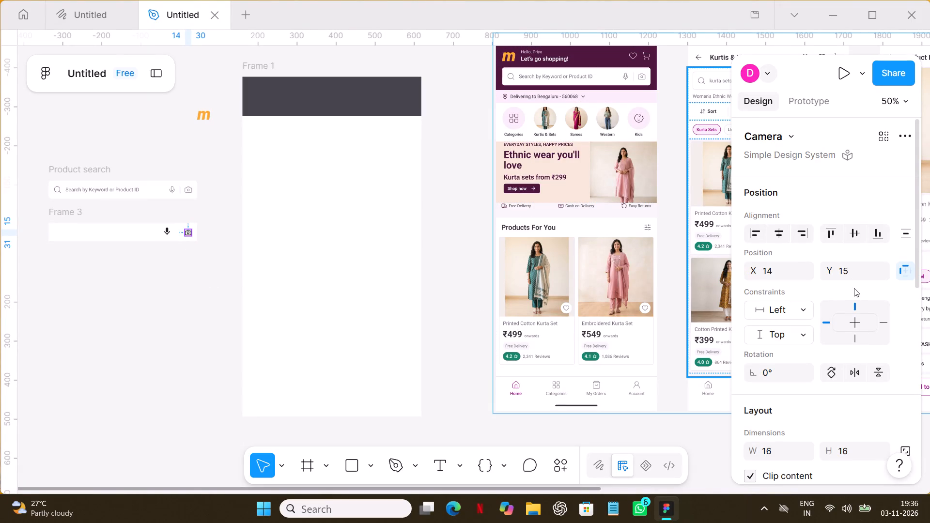
click(851, 232)
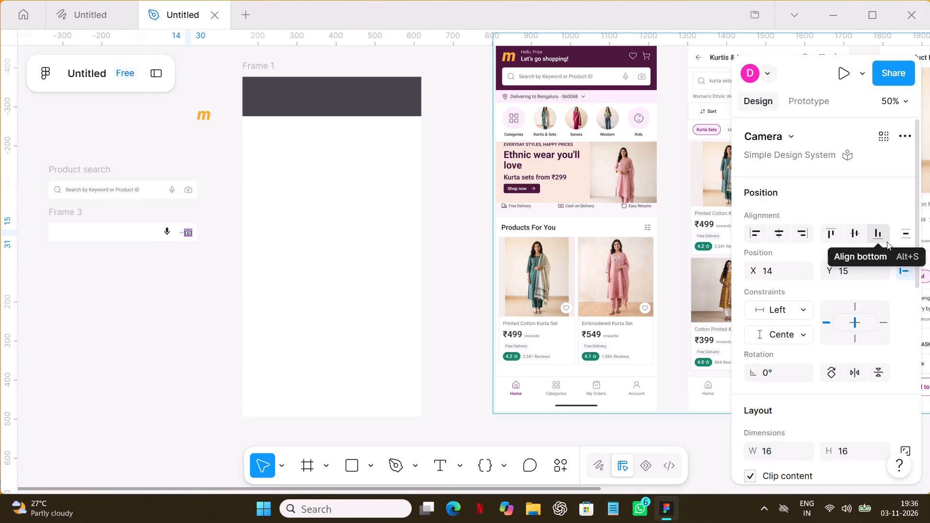
click(887, 242)
click(861, 241)
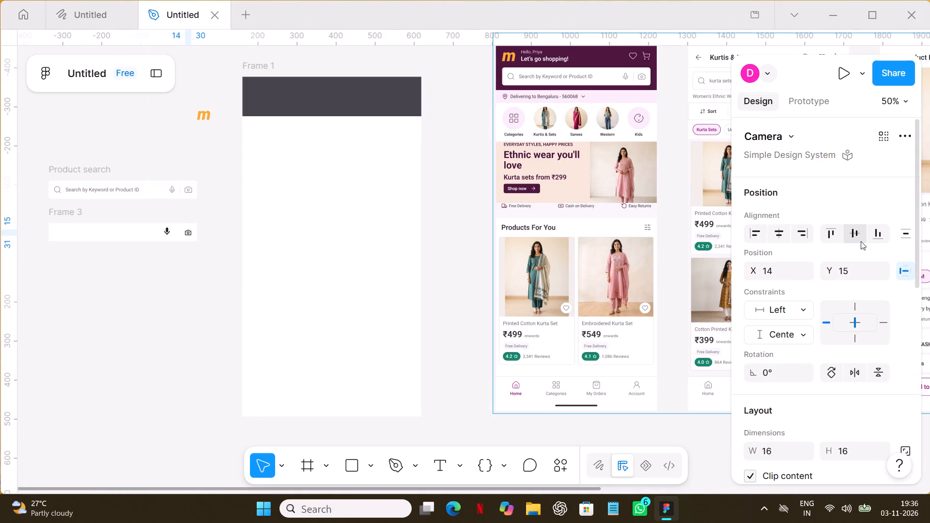
click(840, 242)
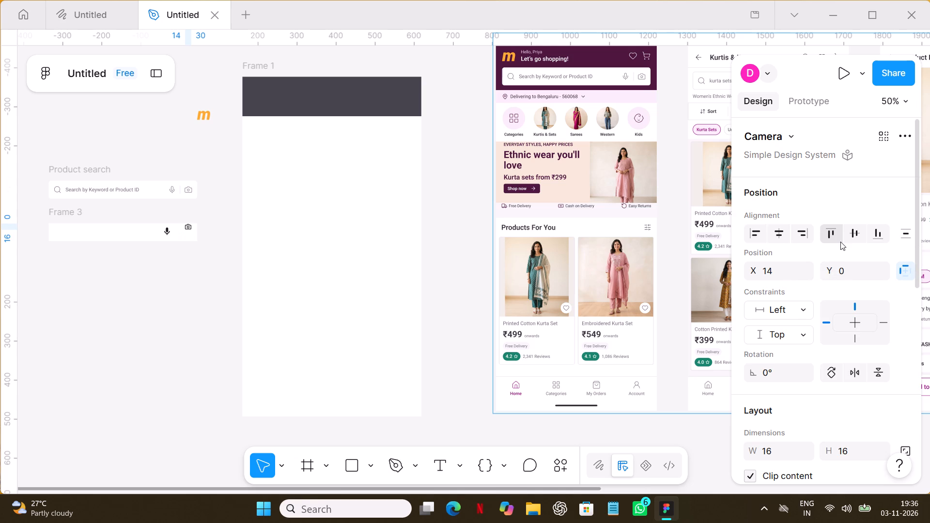
click(848, 234)
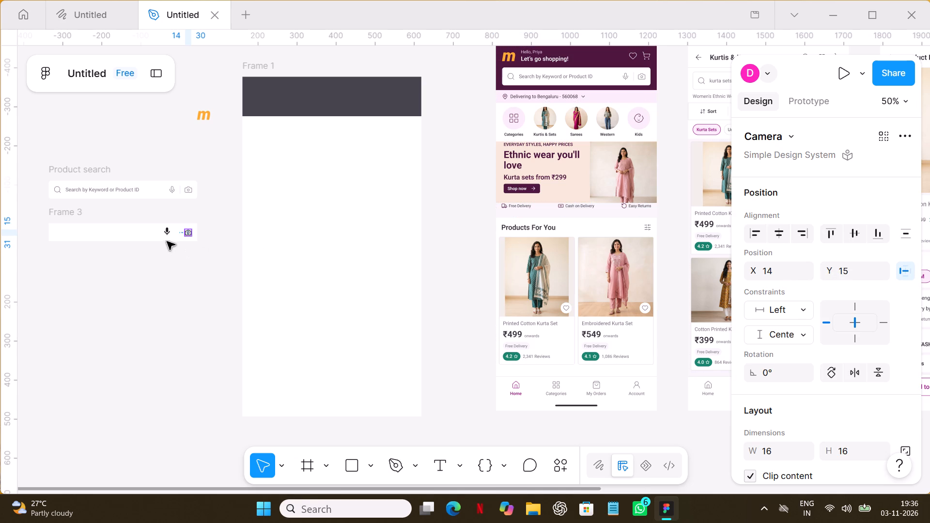
Align the 24 × 24 mic icon to the vertical centre of its frame in Frame 3.
click(167, 234)
double_click(168, 230)
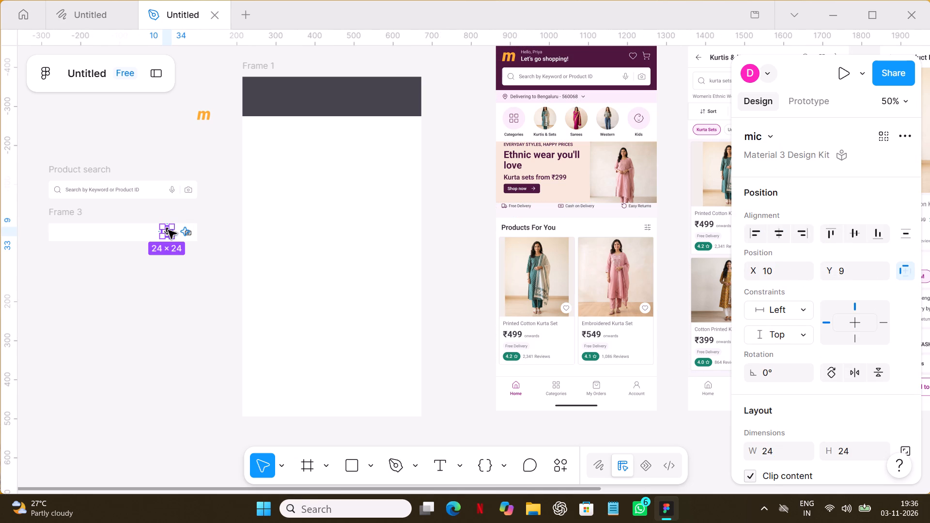
click(851, 231)
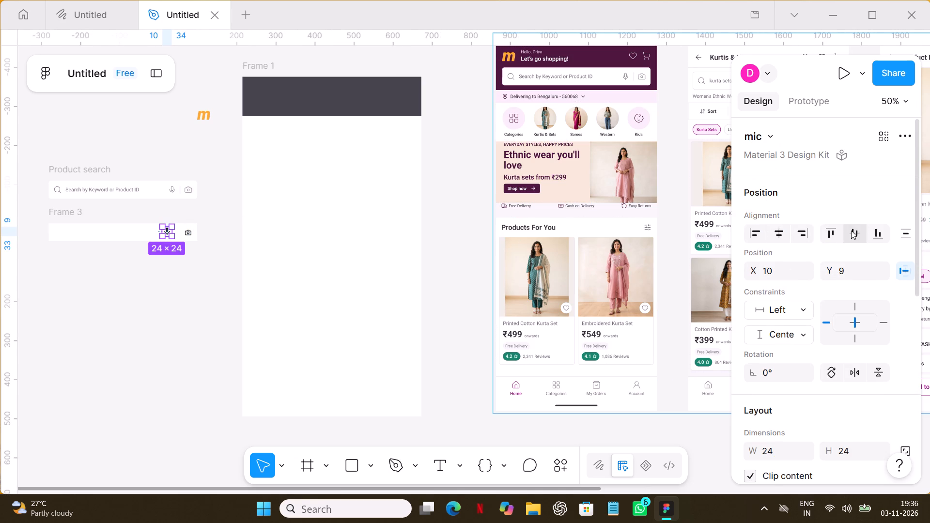
click(853, 234)
click(853, 234)
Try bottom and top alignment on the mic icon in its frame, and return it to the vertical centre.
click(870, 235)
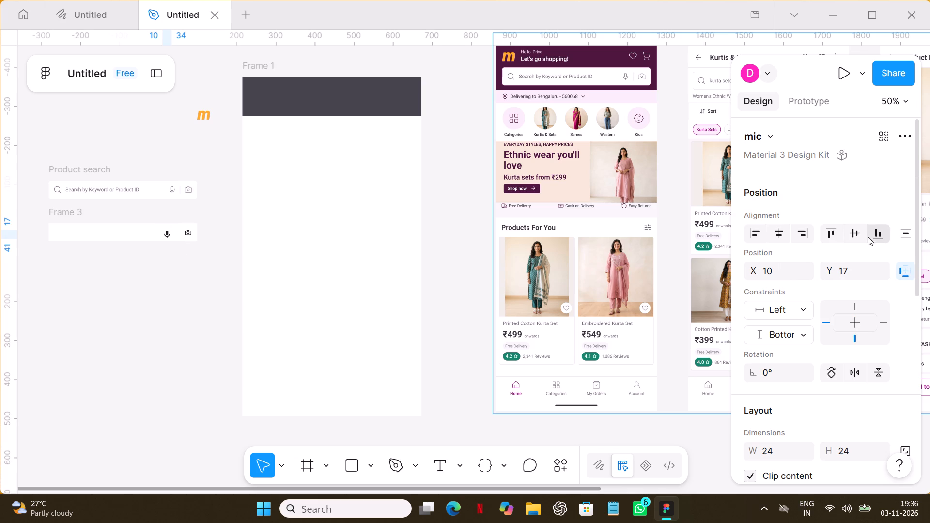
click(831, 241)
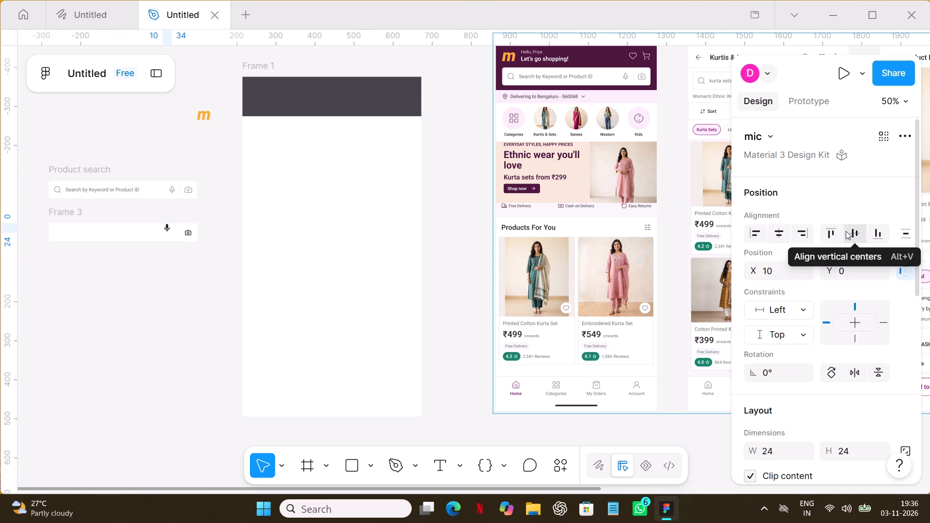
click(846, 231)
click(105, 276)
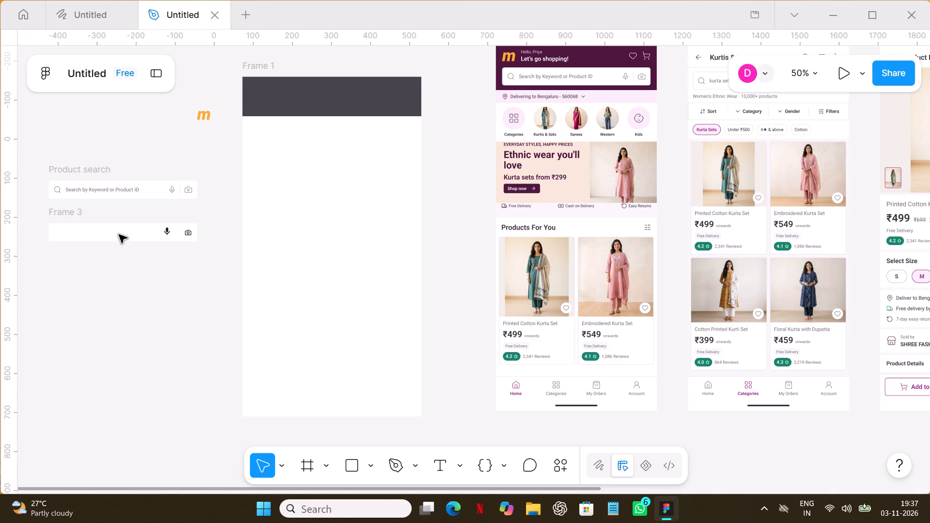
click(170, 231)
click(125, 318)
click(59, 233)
Search the asset libraries for "search icon" and insert the 24 × 24 Search icon from Simple Design System.
click(555, 470)
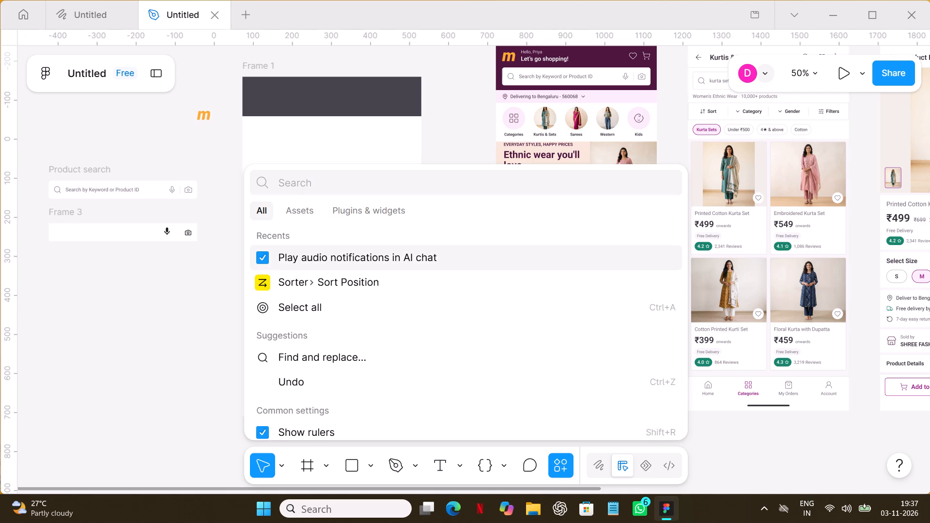
click(425, 180)
text(searthb)
key(BackSpace)
key(BackSpace)
key(BackSpace)
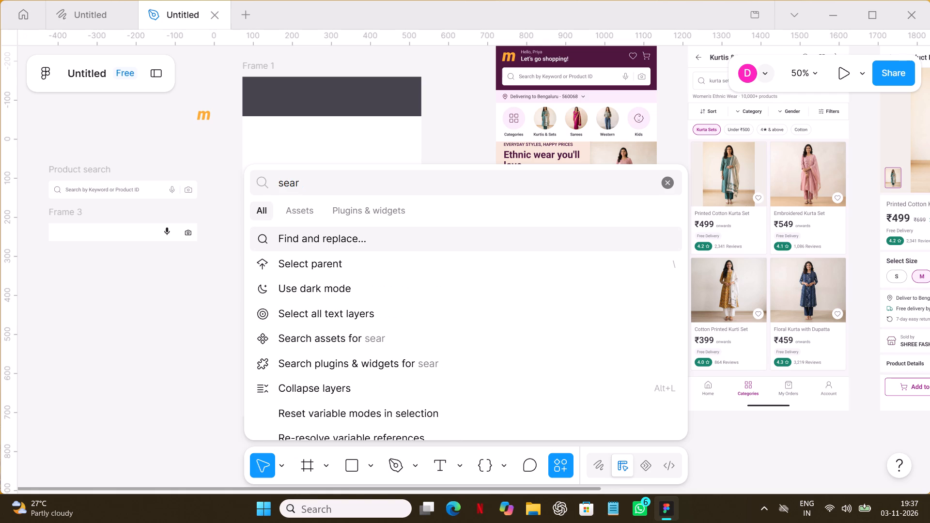
text(chb)
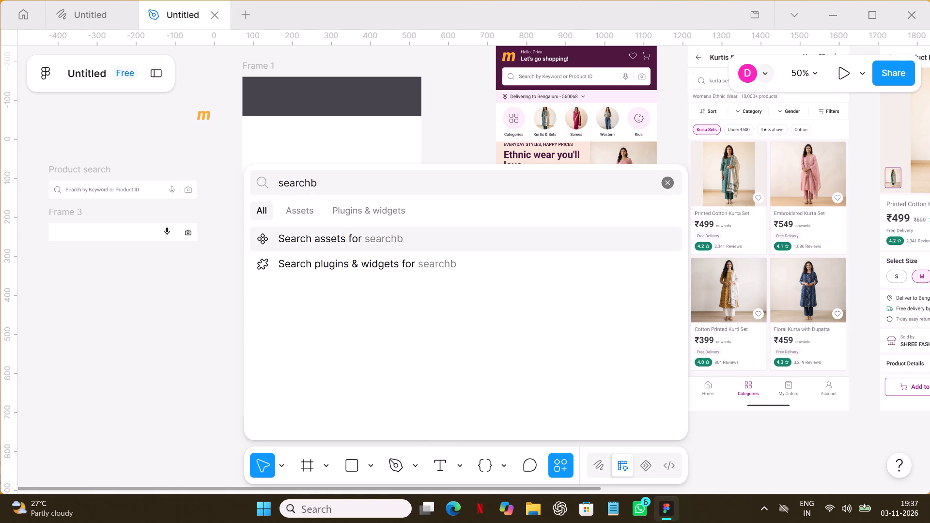
key(BackSpace)
key(space)
text(icon)
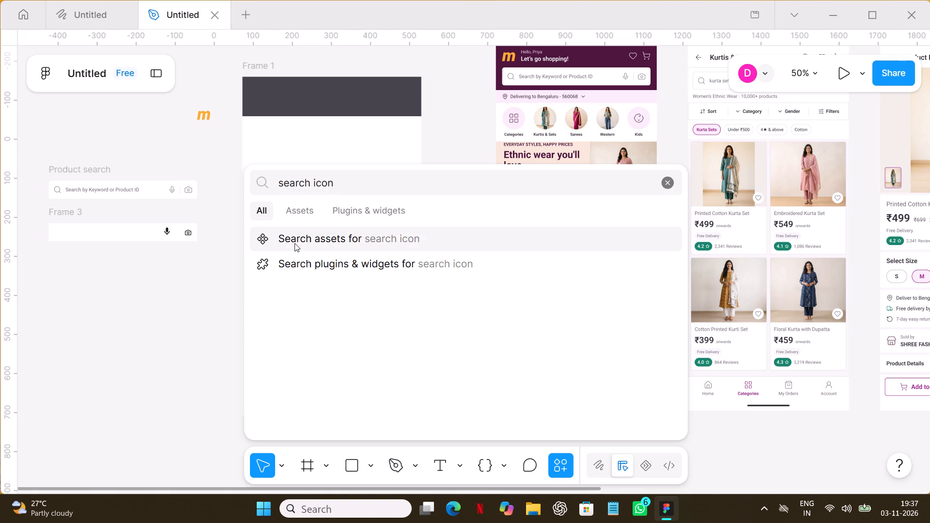
click(294, 243)
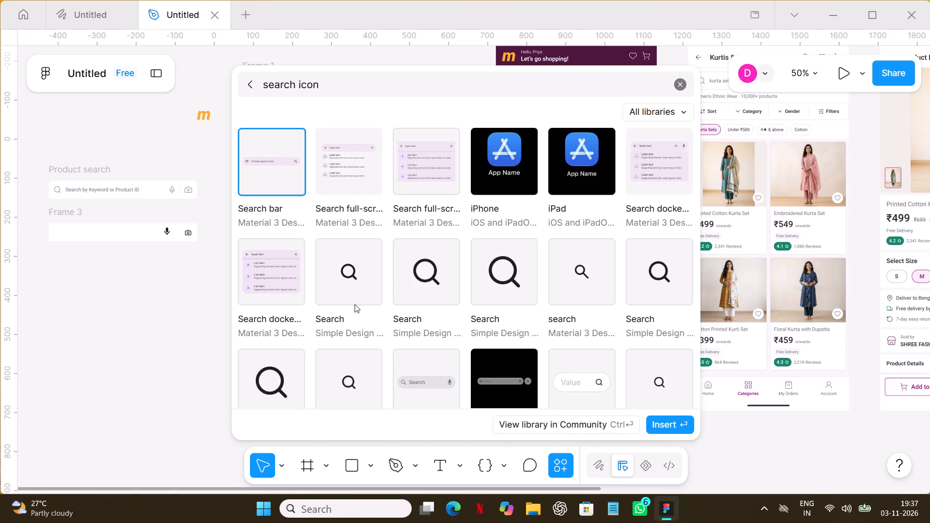
click(363, 289)
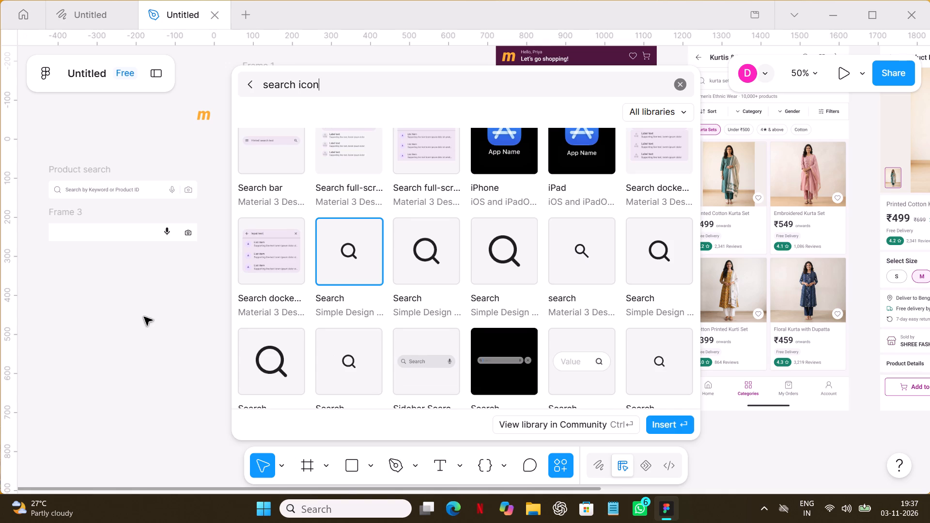
click(687, 427)
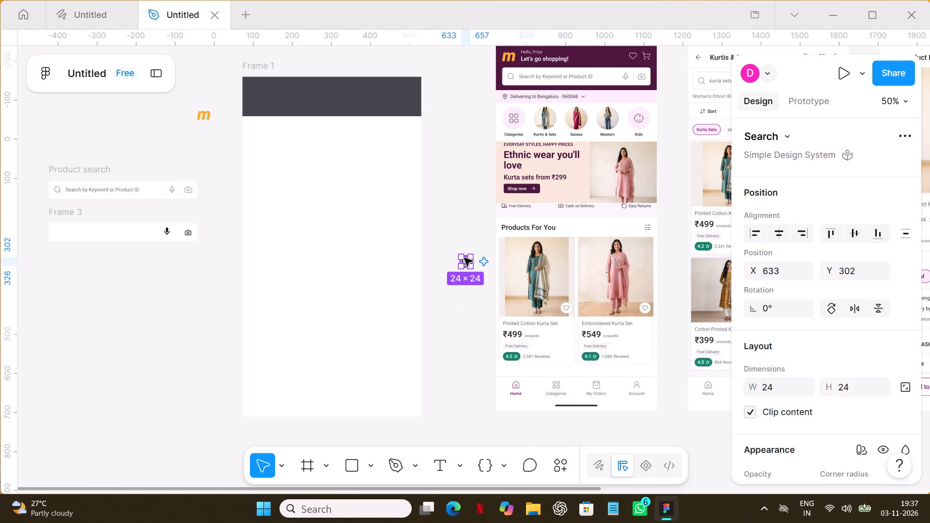
Place the Search icon inside Frame 3 near its left end, level with the mic icon.
drag(466, 260, 67, 231)
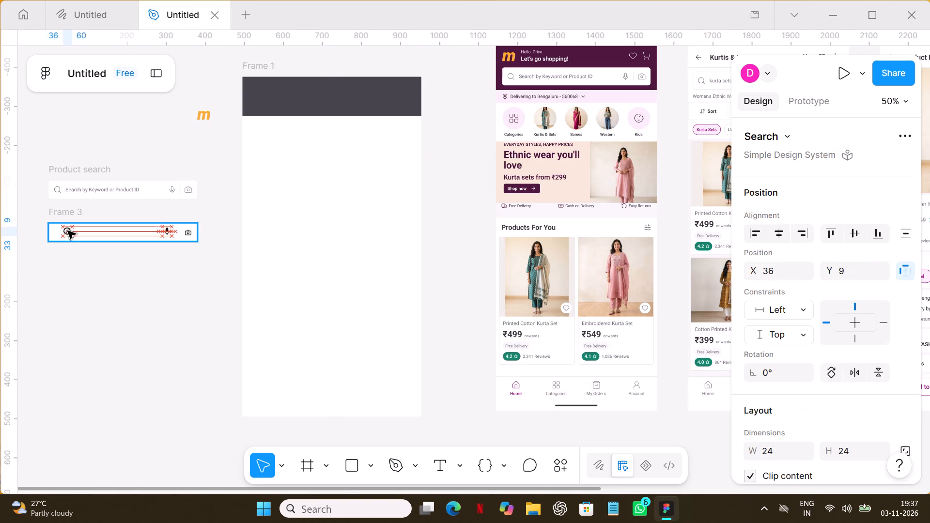
drag(67, 231, 58, 230)
click(66, 304)
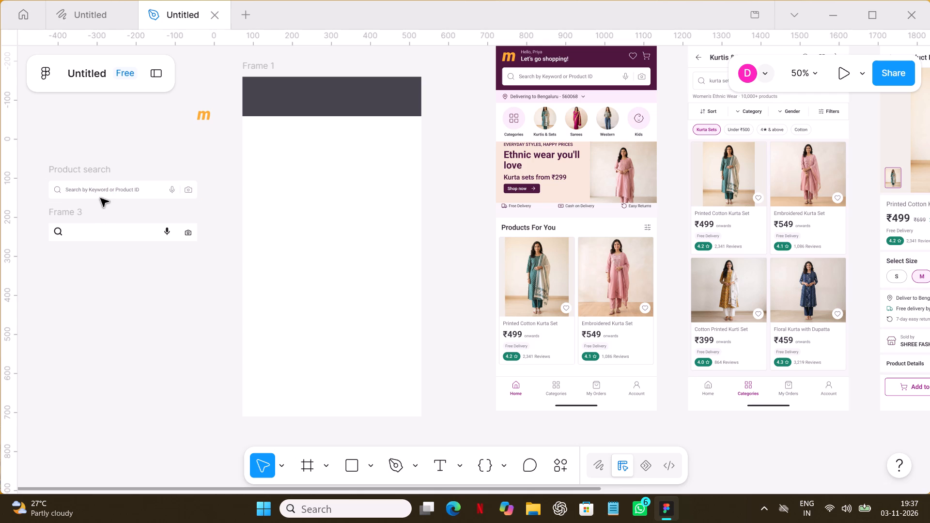
Start a text layer in Frame 3 just right of the search icon, using the Product search placeholder as reference.
click(82, 189)
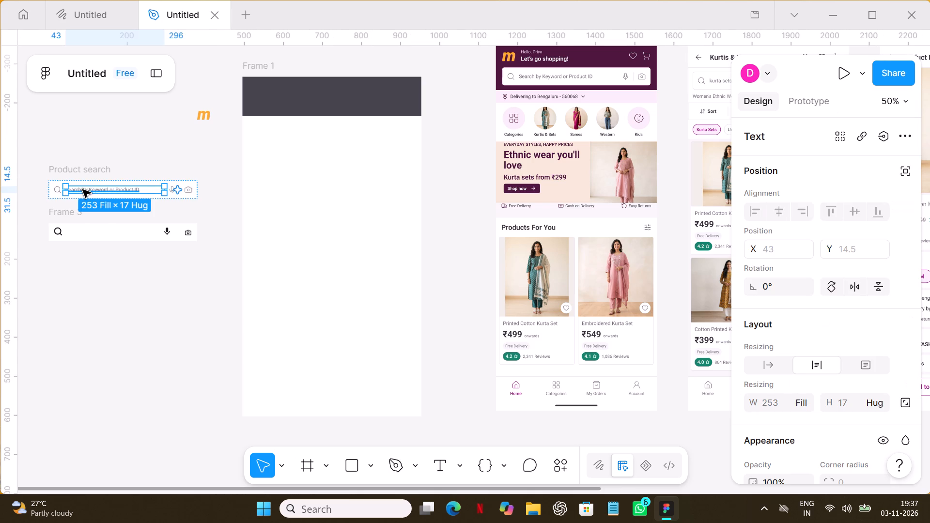
click(113, 322)
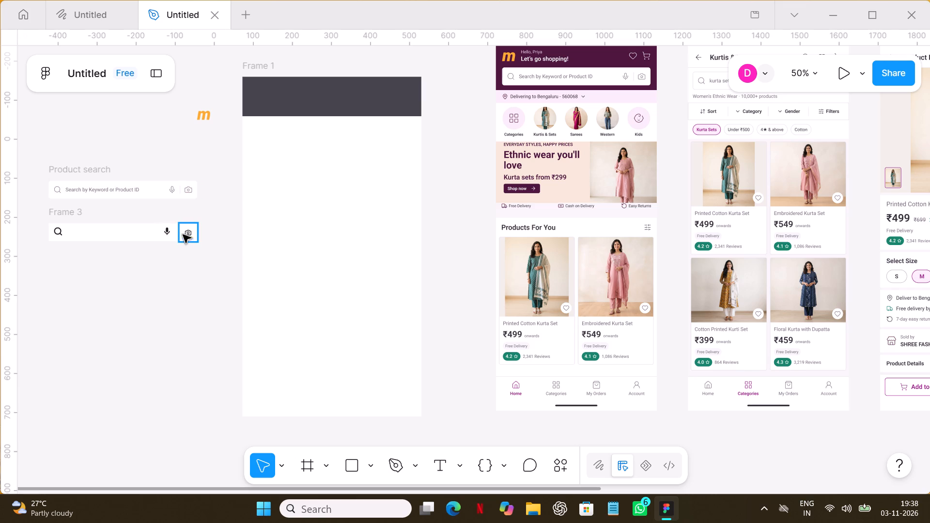
click(116, 189)
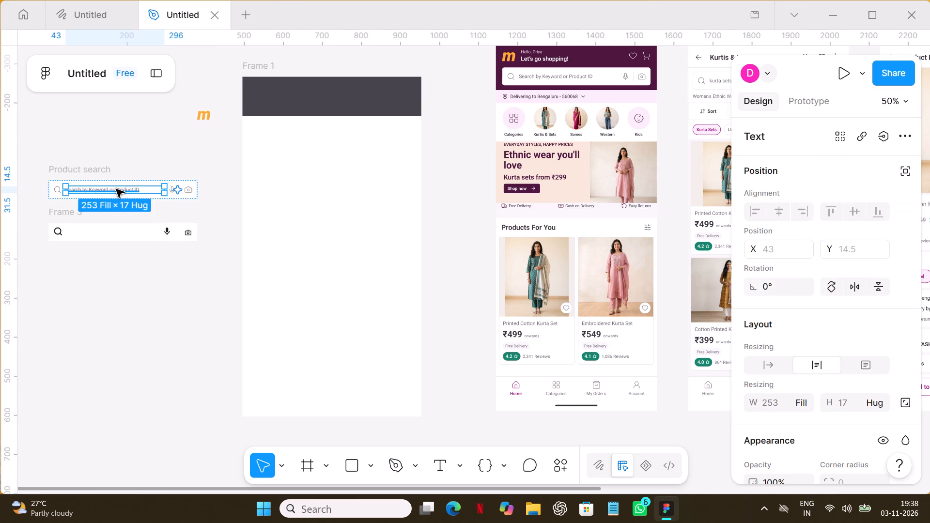
click(93, 232)
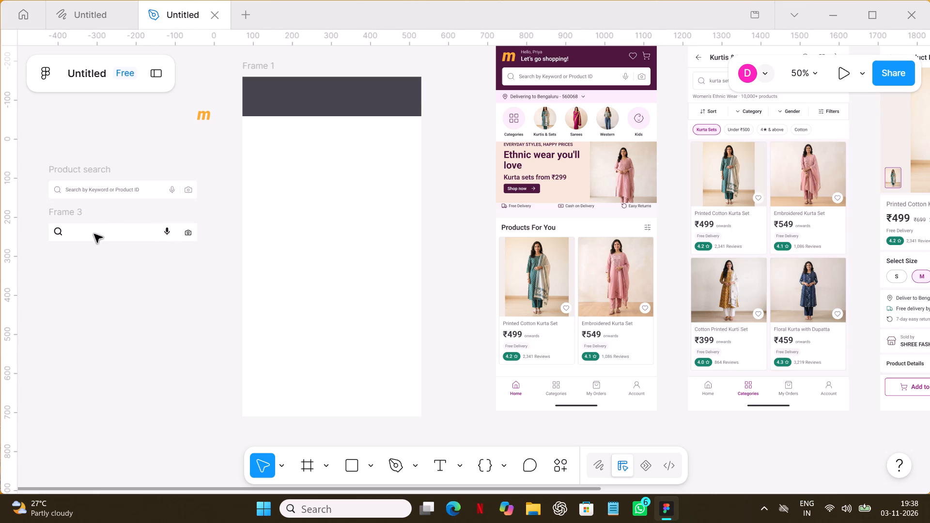
key(t)
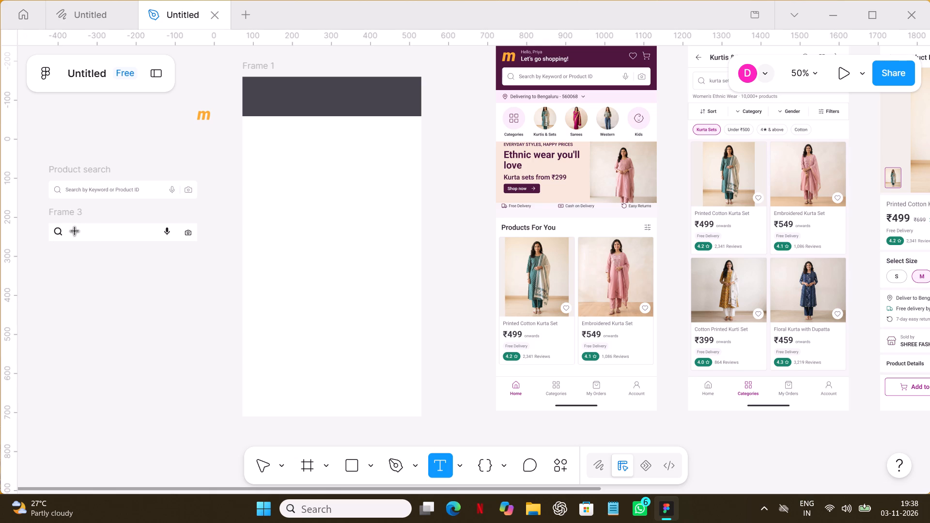
click(75, 232)
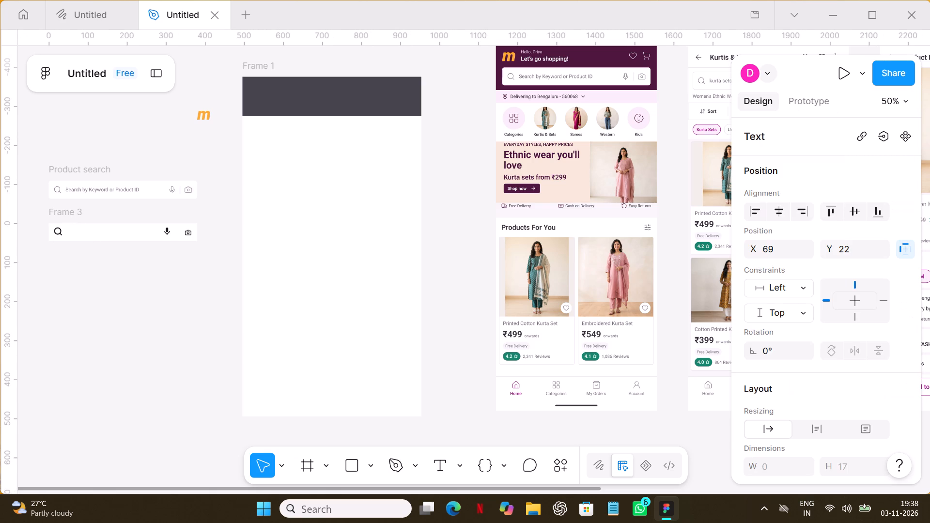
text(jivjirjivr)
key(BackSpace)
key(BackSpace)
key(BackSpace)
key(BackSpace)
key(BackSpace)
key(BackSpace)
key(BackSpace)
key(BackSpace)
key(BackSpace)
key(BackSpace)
Set the new text layer's font size to 14 and its Roboto weight to SemiBold.
scroll(856, 357, down, 1)
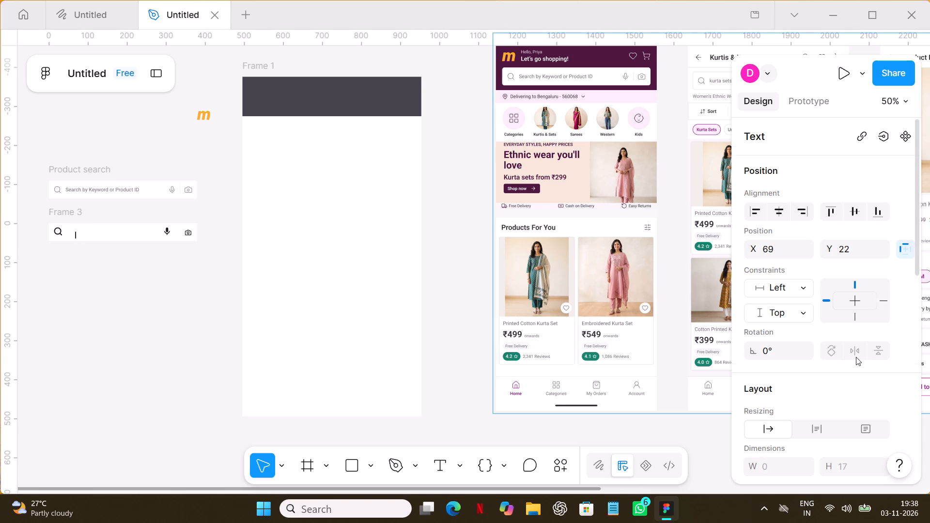
scroll(856, 357, down, 3)
click(879, 323)
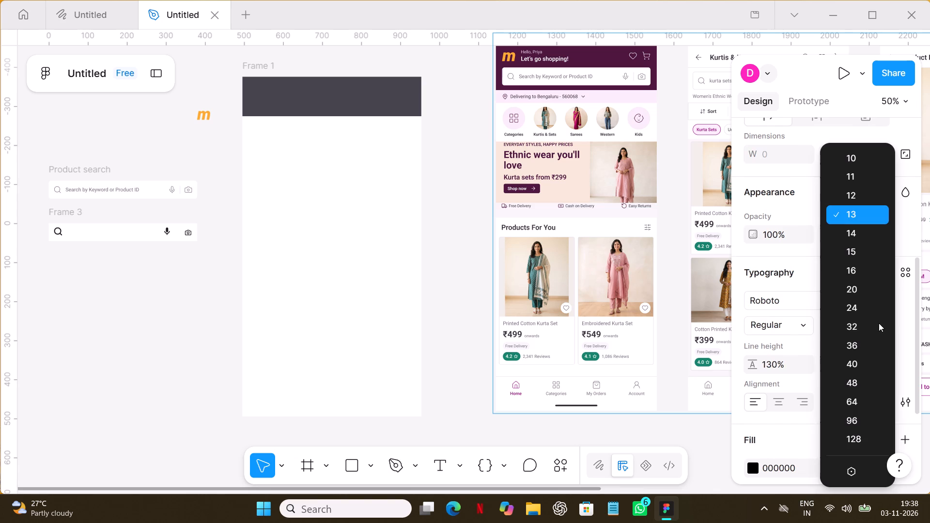
click(871, 235)
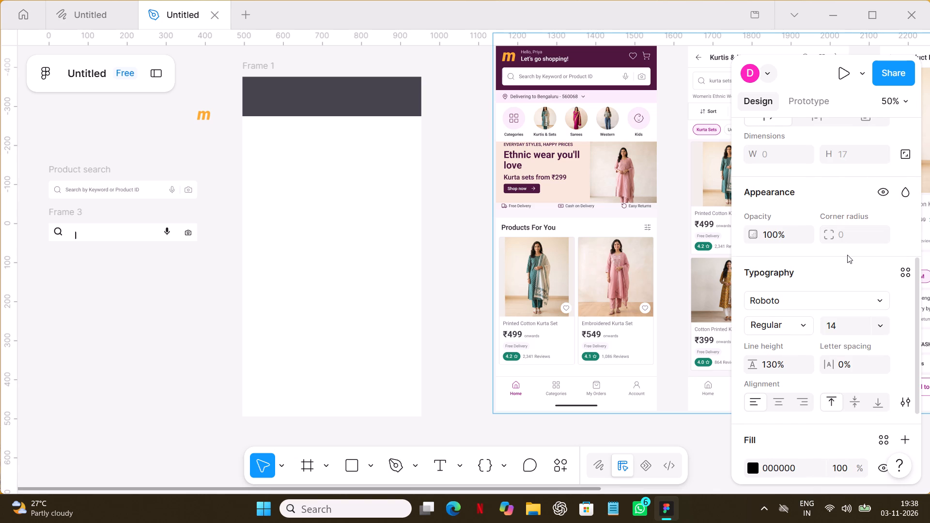
click(809, 328)
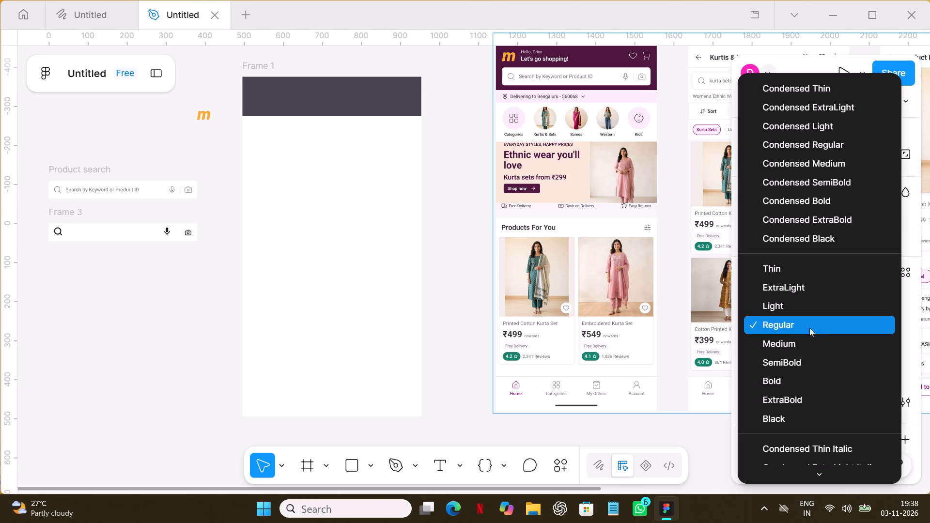
click(794, 354)
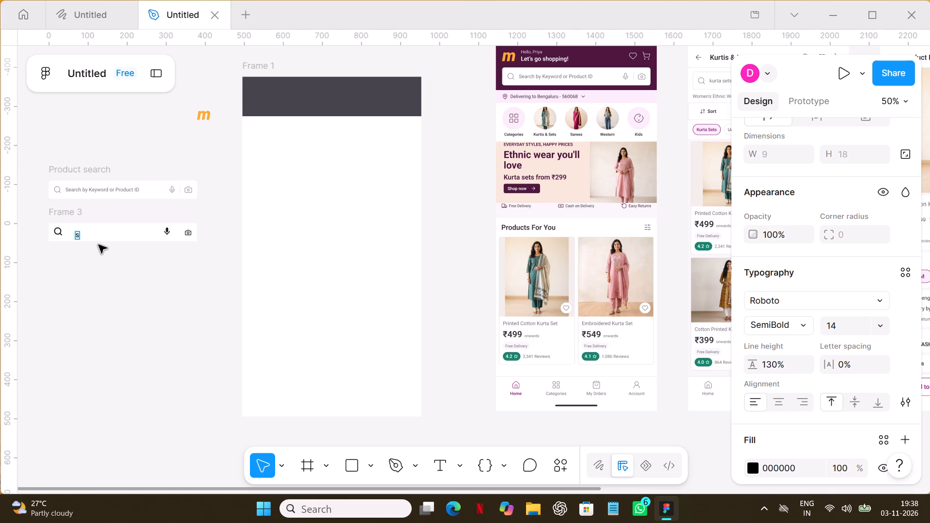
Complete the text layer in Frame 3 so it reads "Search by Keyboard or Product ID".
text(earch)
key(space)
text(by)
key(space)
text(eybo)
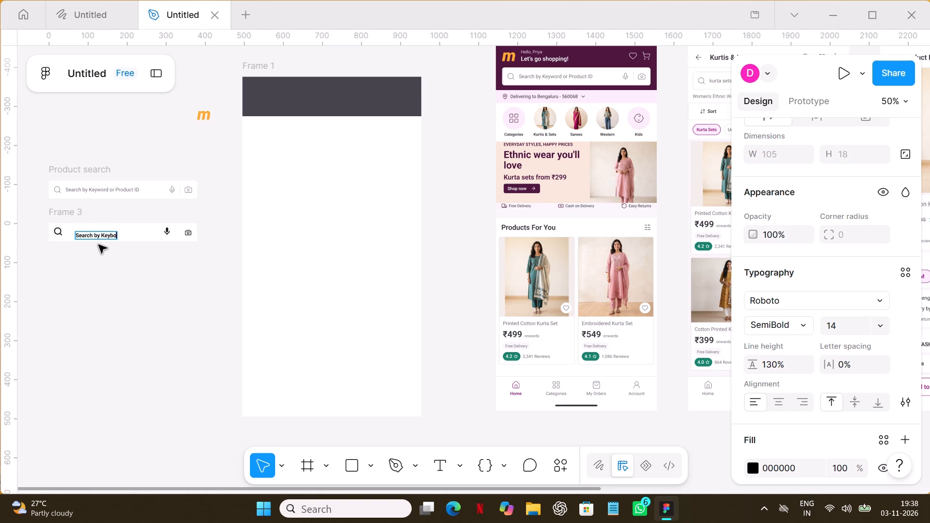
text(ard)
key(space)
text(or)
key(space)
key(p)
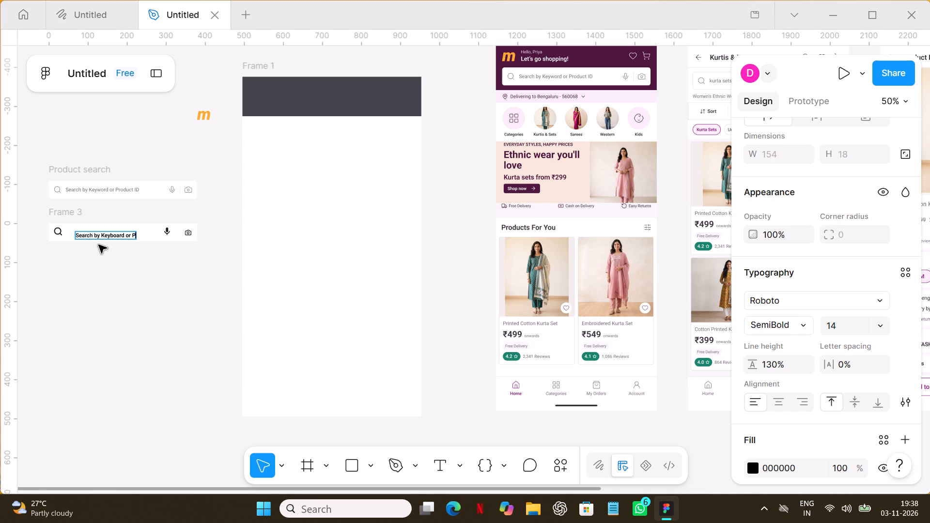
text(rod)
text(uct)
key(space)
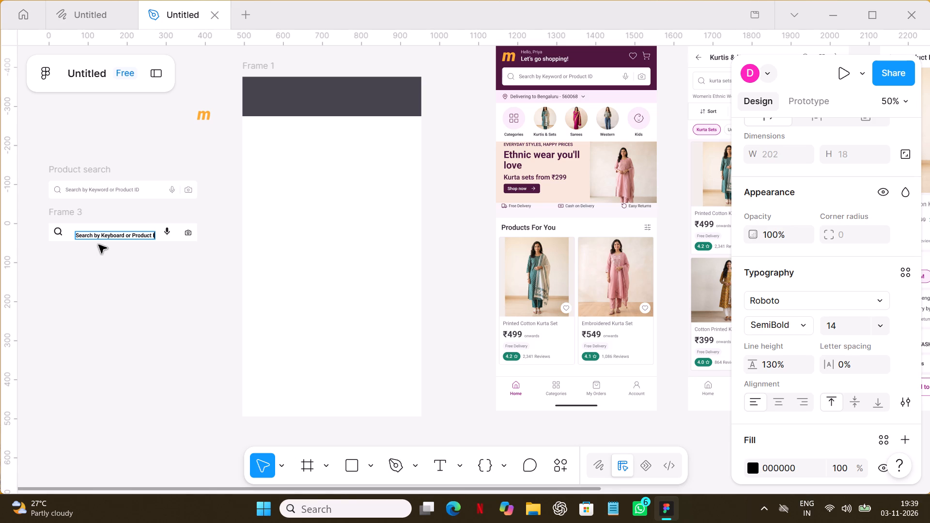
key(o)
key(BackSpace)
key(d)
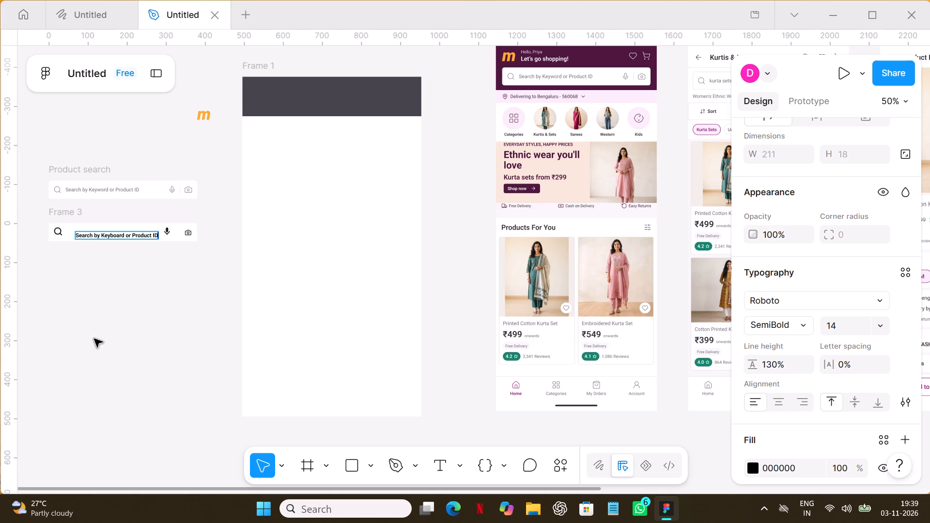
click(93, 338)
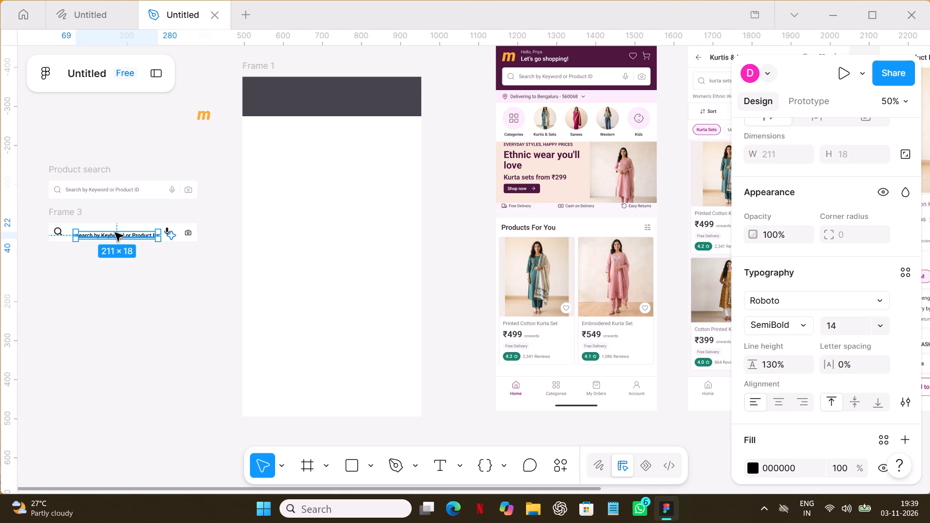
click(92, 293)
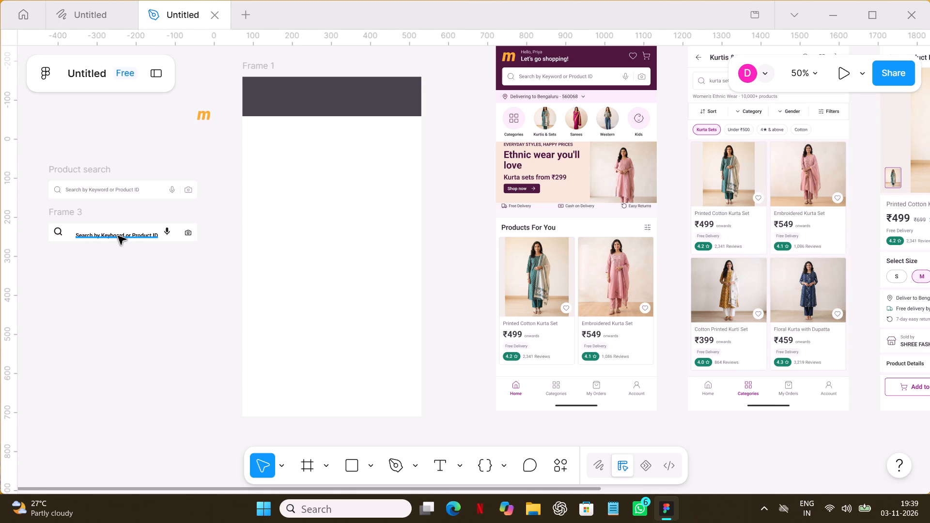
Move the placeholder text to about X 53 in Frame 3, just after the search icon and vertically level with it.
click(118, 236)
drag(118, 236, 115, 229)
click(120, 273)
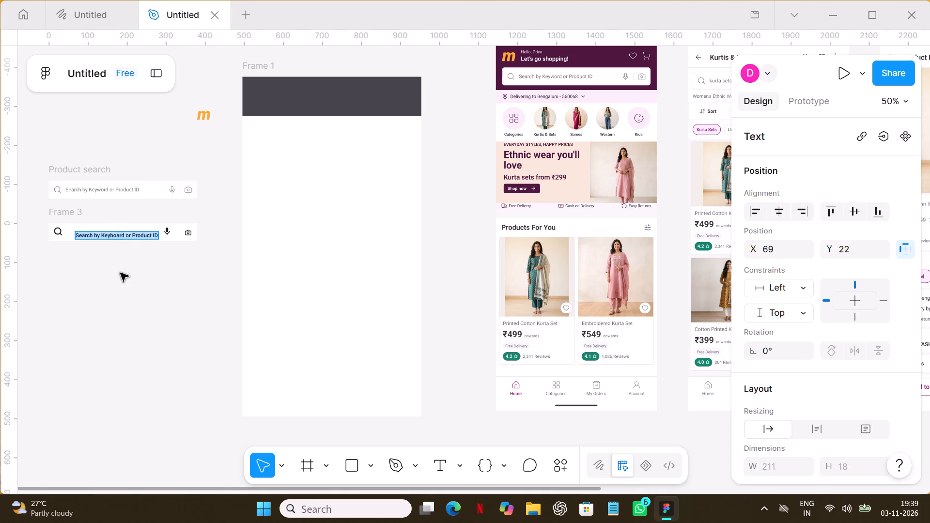
drag(117, 234, 113, 230)
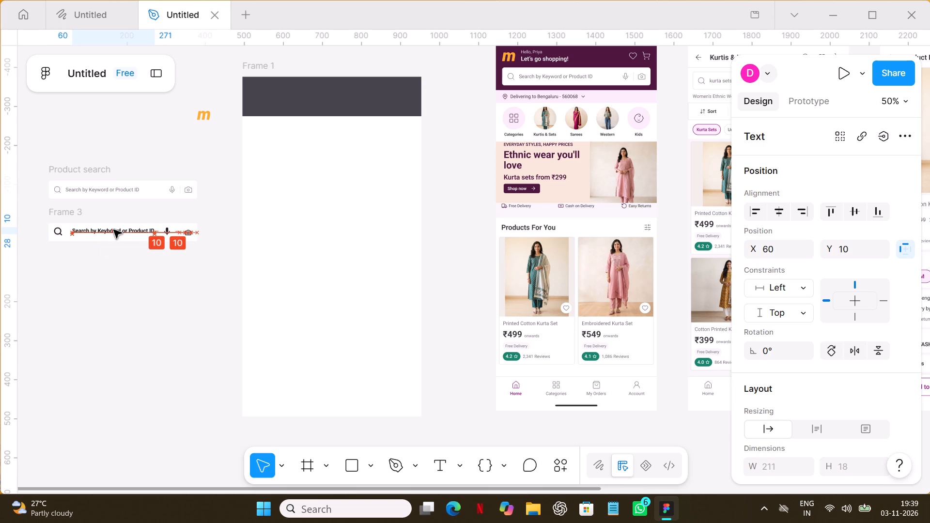
drag(113, 230, 111, 231)
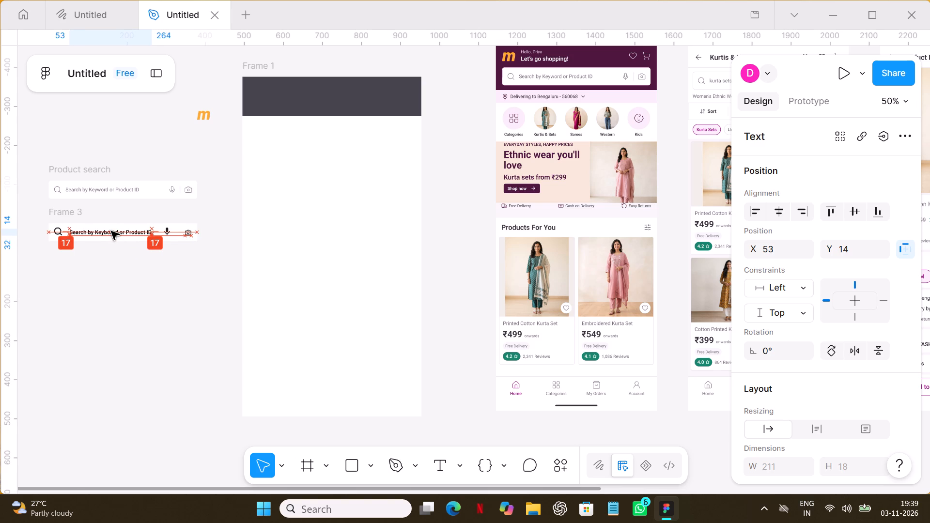
drag(111, 231, 111, 231)
click(114, 296)
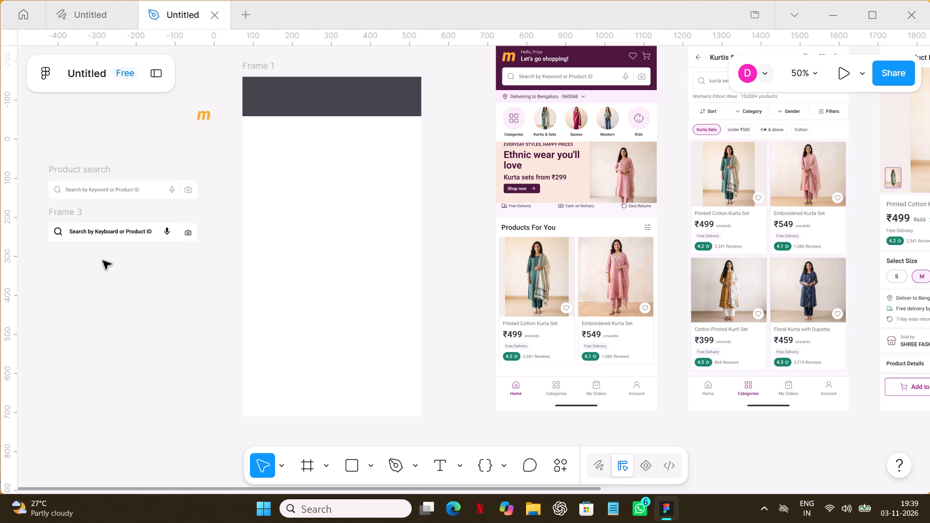
Take the mic icon out of its small wrapper frame and place it directly in Frame 3, close beside the camera icon.
click(159, 233)
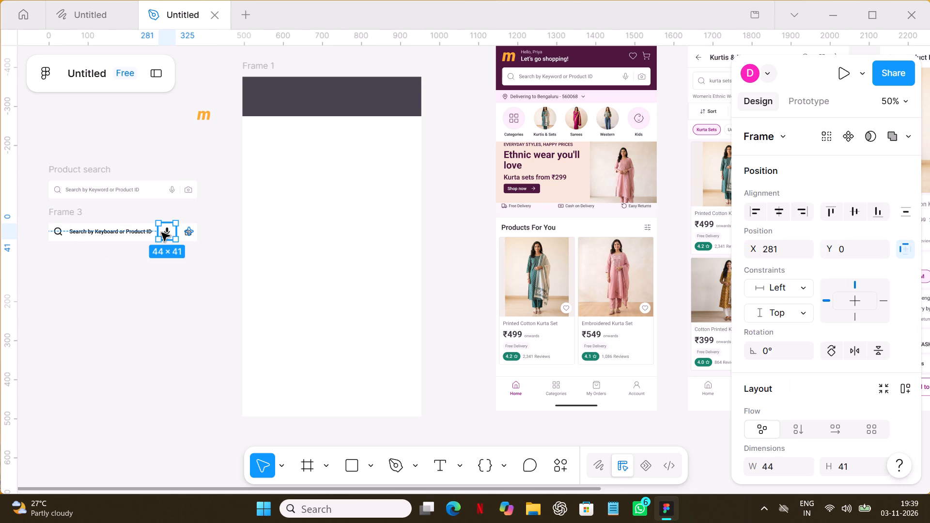
drag(161, 232, 155, 319)
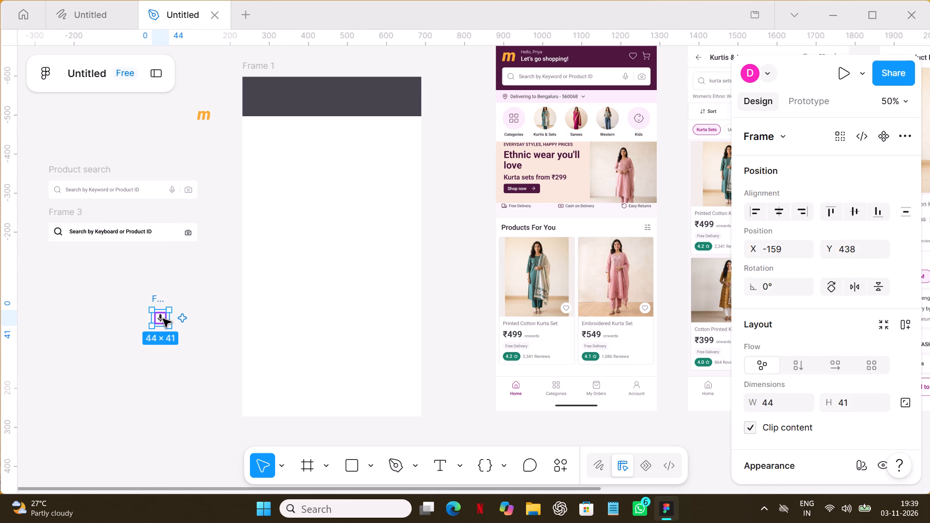
click(163, 319)
drag(163, 319, 166, 257)
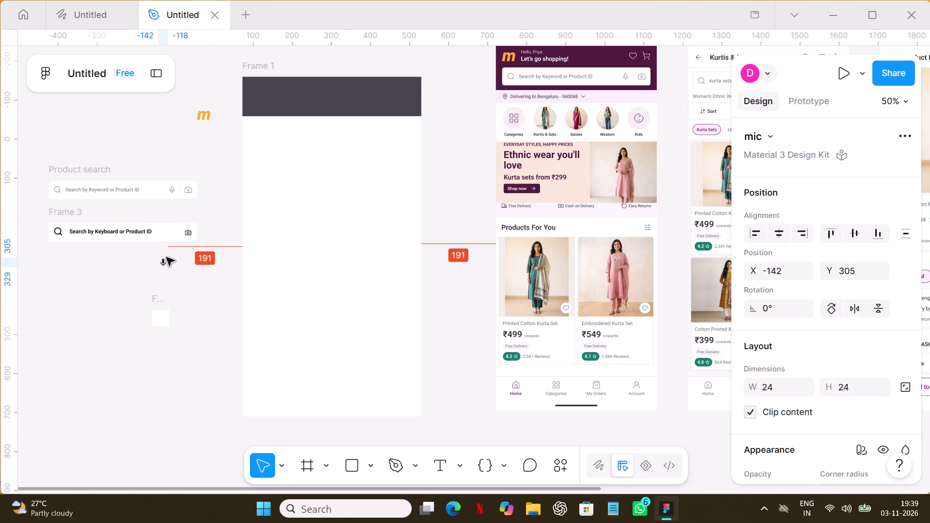
drag(166, 257, 175, 234)
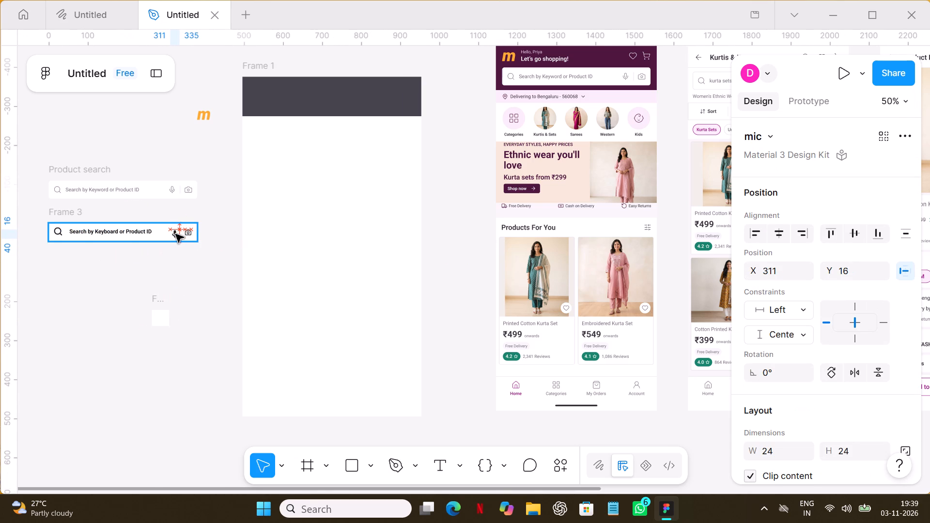
drag(175, 234, 174, 232)
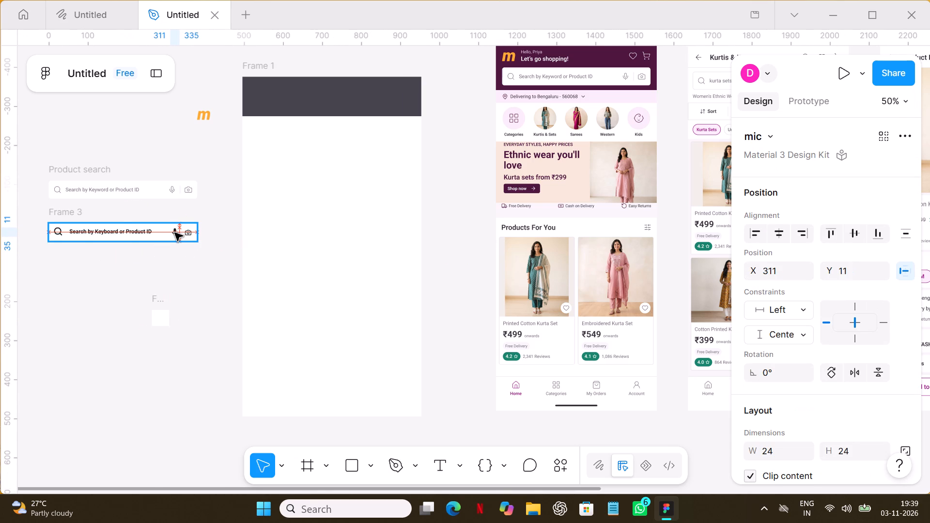
drag(174, 232, 172, 233)
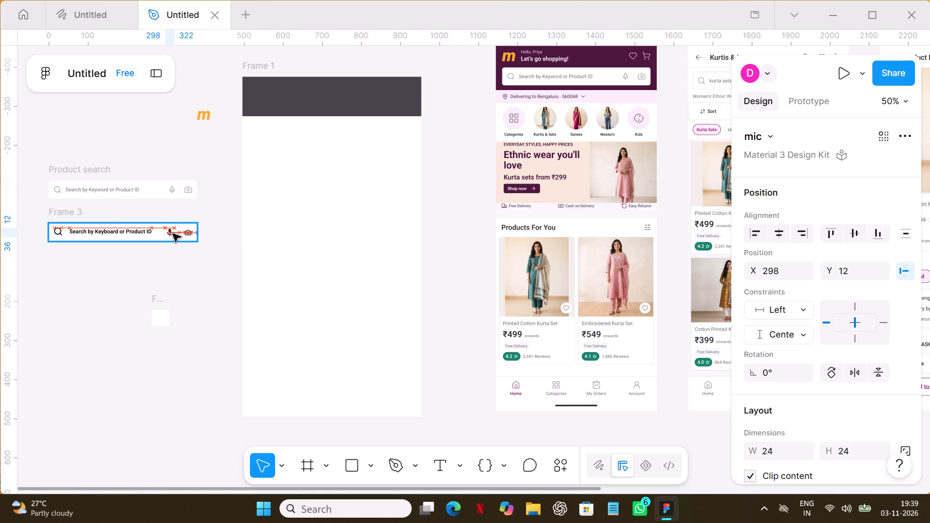
drag(172, 233, 173, 233)
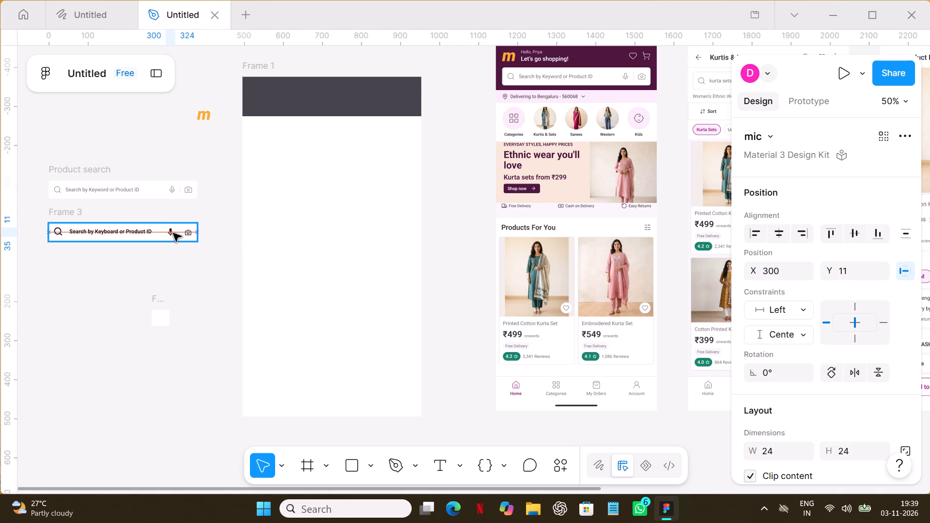
drag(173, 233, 174, 233)
click(197, 291)
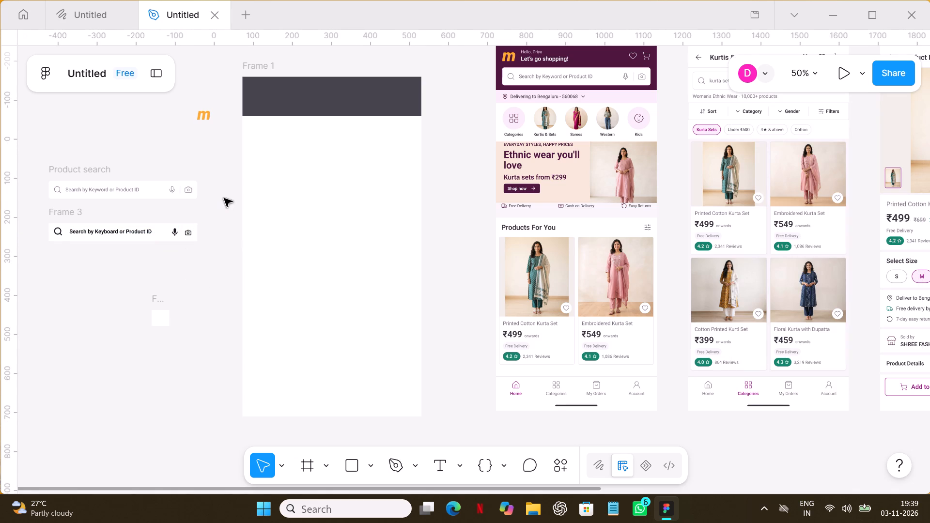
Take the camera icon out of its wrapper frame and place it directly in Frame 3 at about X 352, Y 14.
drag(190, 234, 189, 245)
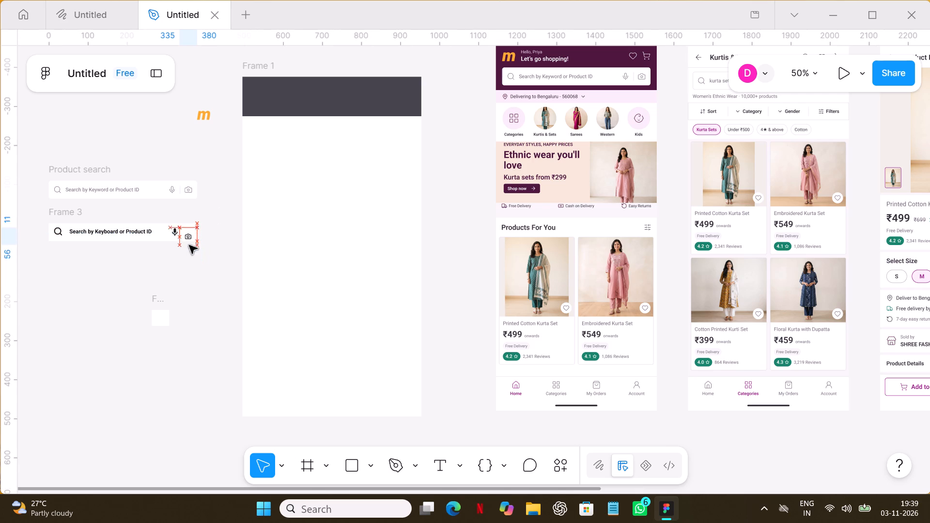
drag(189, 245, 191, 316)
drag(191, 316, 189, 288)
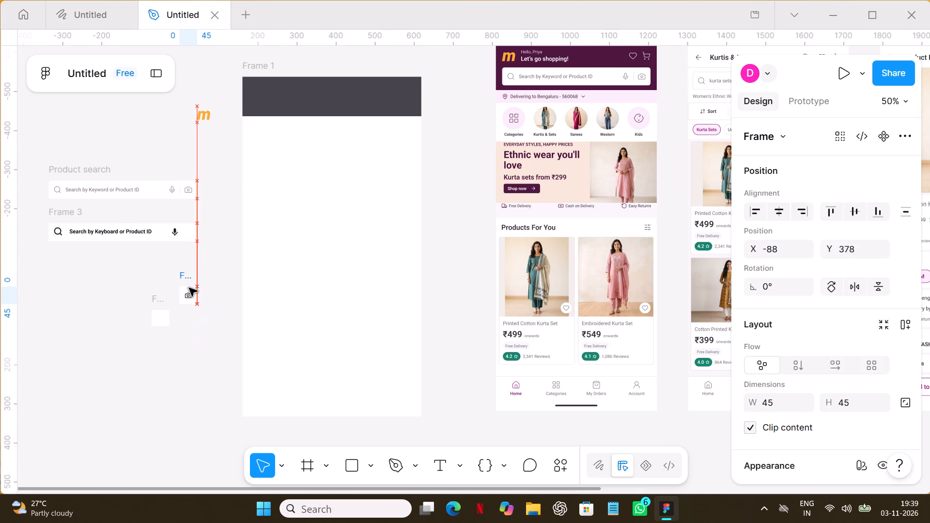
drag(189, 288, 195, 329)
click(193, 326)
drag(193, 326, 188, 242)
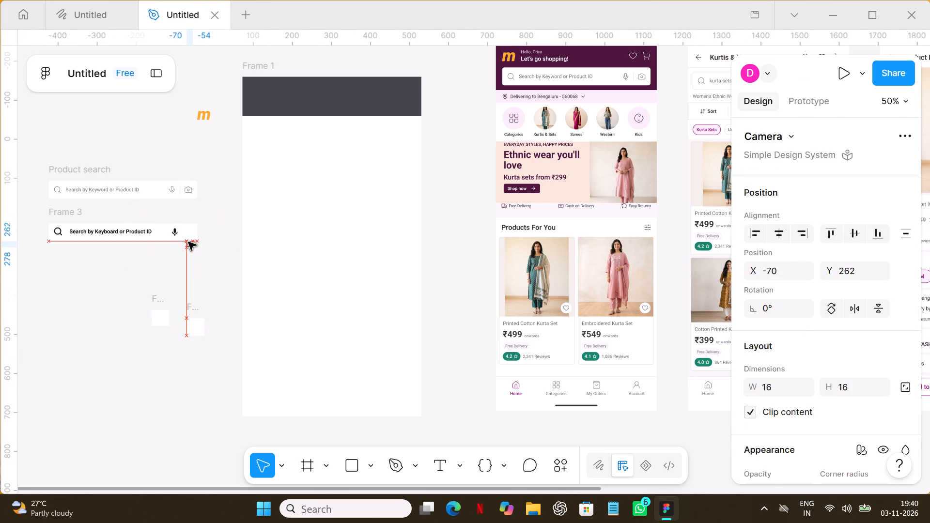
drag(188, 242, 190, 230)
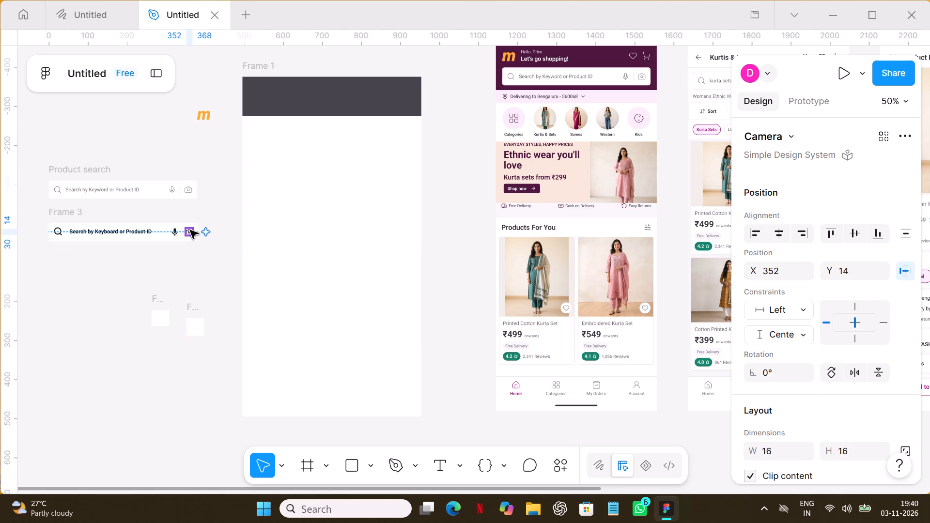
click(209, 261)
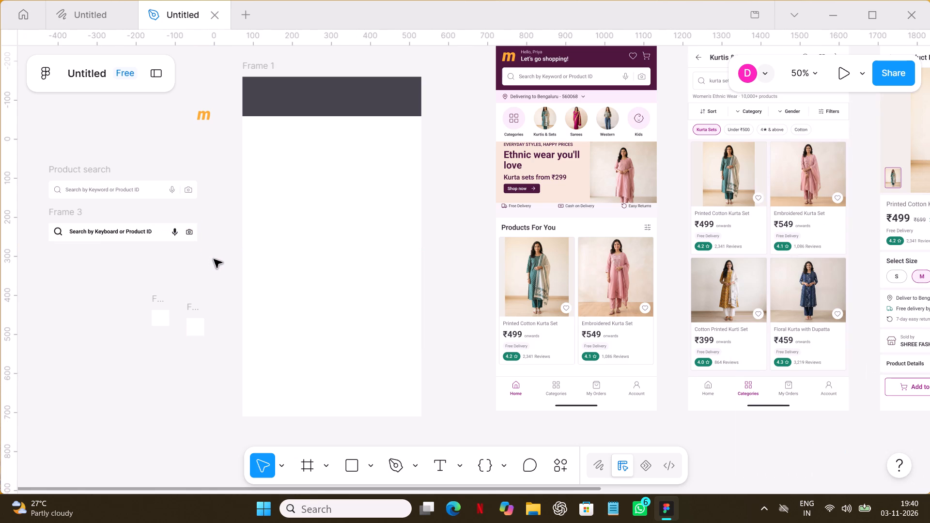
Nudge the mic icon in Frame 3 slightly away from the camera icon, to about X 307, Y 11.
click(174, 233)
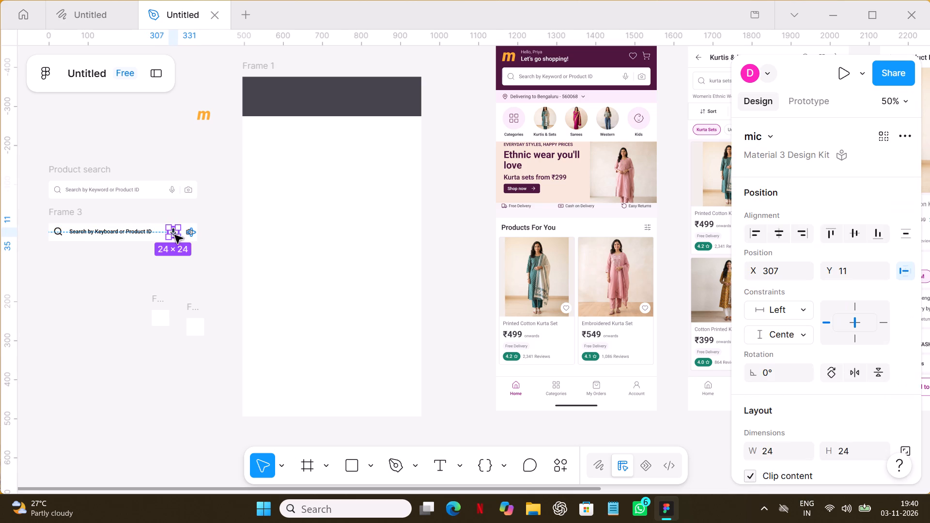
click(190, 262)
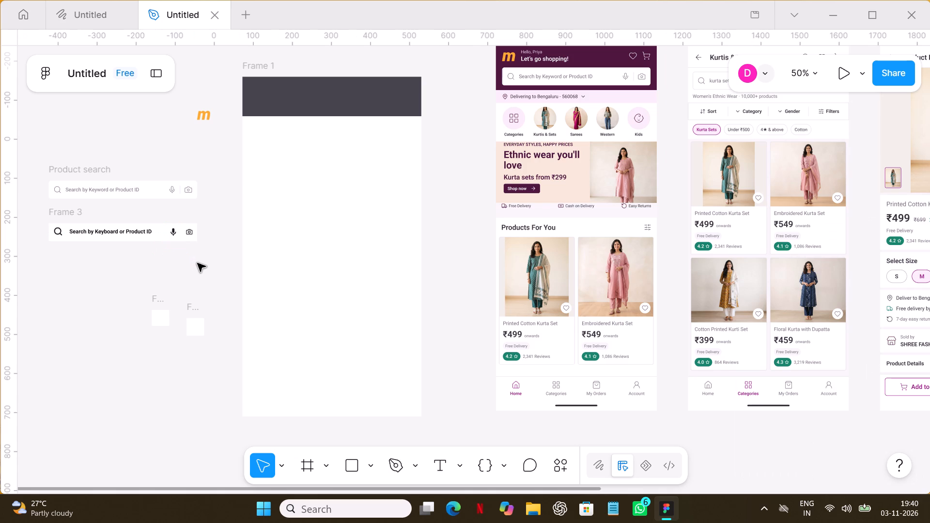
Inspect the thin divider rectangle between the mic and camera icons in the Product search reference bar.
click(179, 192)
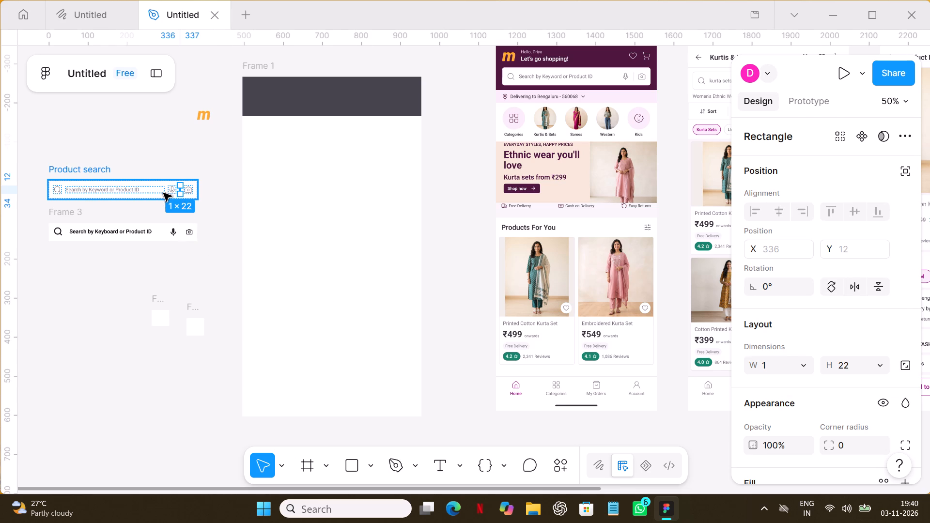
click(104, 182)
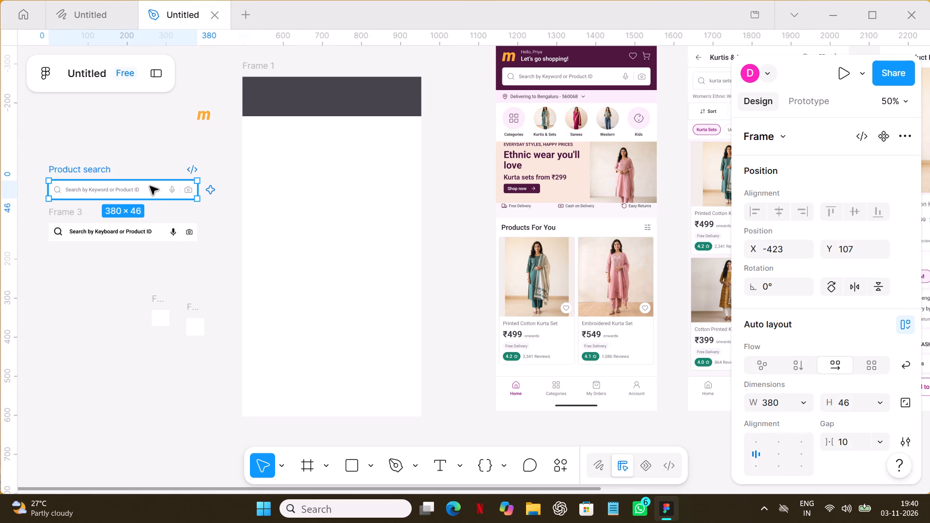
click(178, 190)
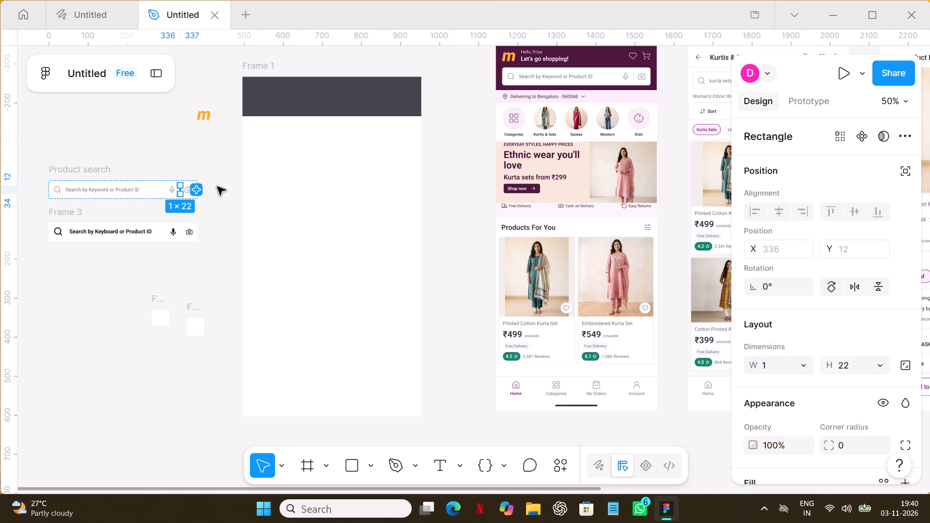
click(145, 421)
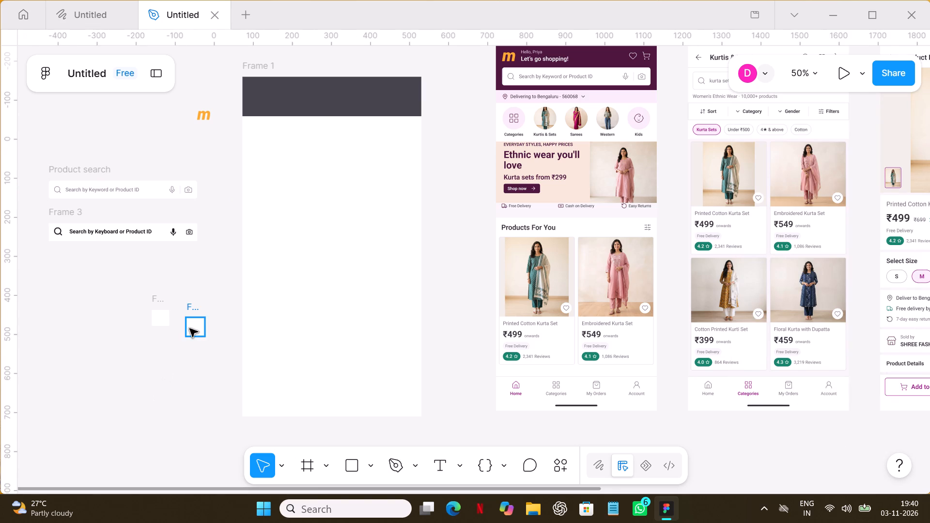
Delete the two leftover empty wrapper frames below Frame 3.
click(189, 328)
key(BackSpace)
click(155, 318)
key(BackSpace)
Draw a rectangle on the empty canvas below Frame 3 and narrow it into a thin vertical divider of about 2 × 36.
key(r)
click(123, 362)
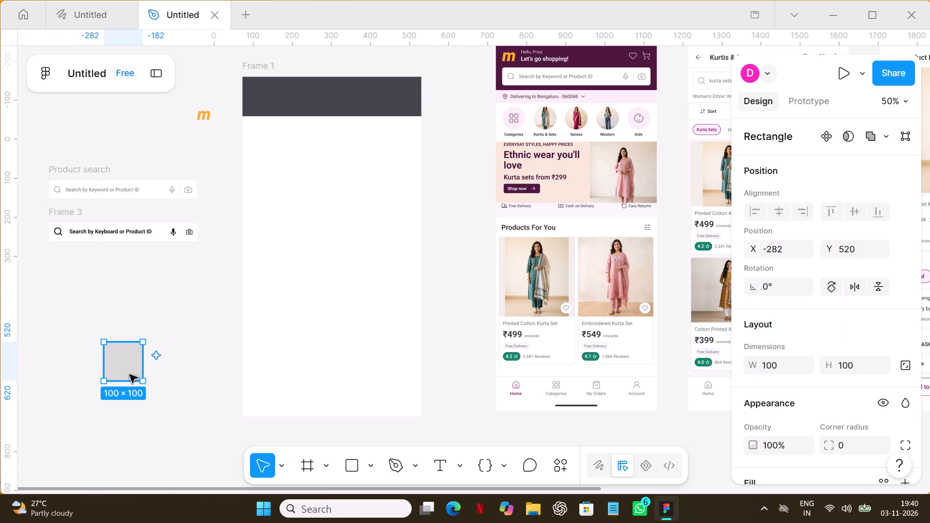
drag(143, 380, 105, 383)
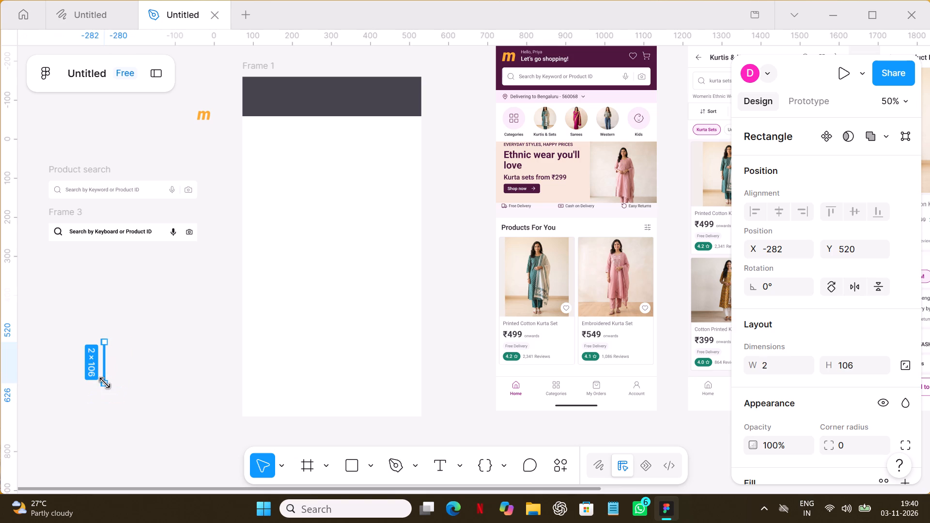
drag(105, 383, 107, 383)
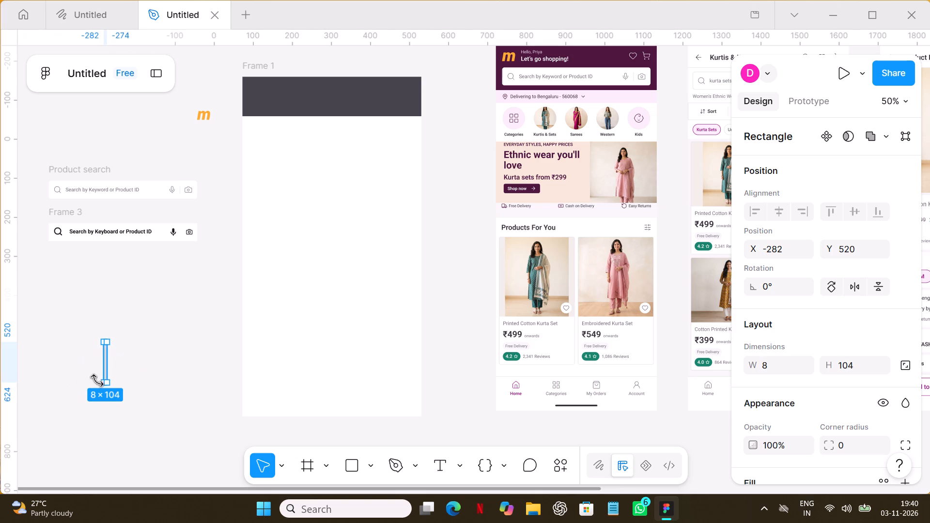
drag(103, 381, 103, 373)
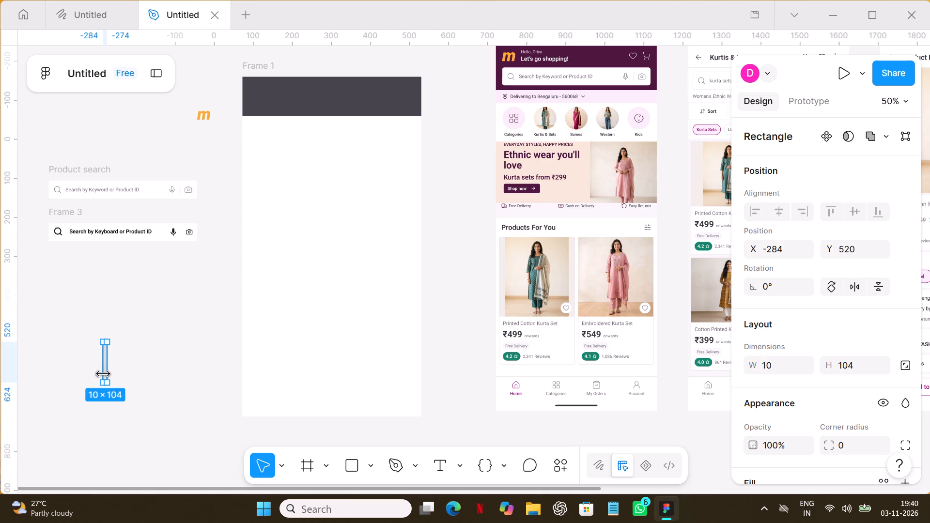
drag(103, 373, 104, 367)
drag(105, 385, 104, 370)
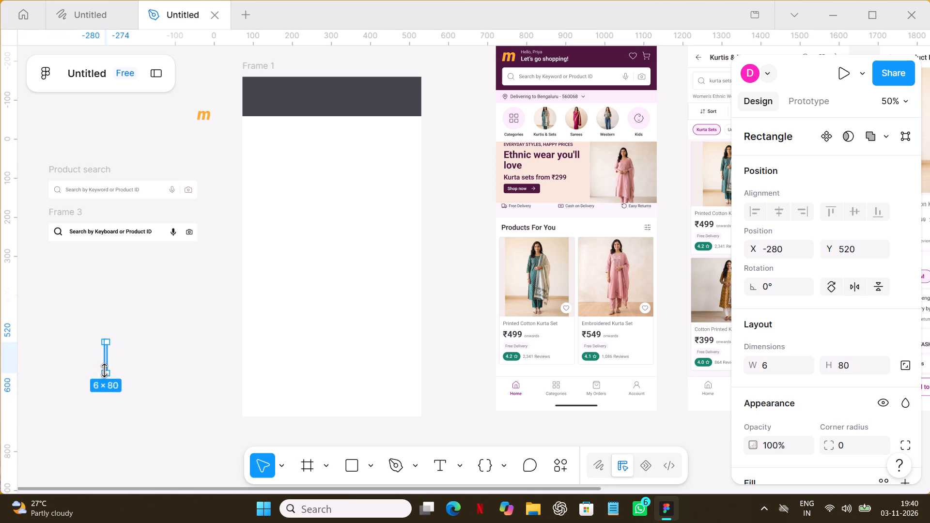
drag(104, 370, 104, 359)
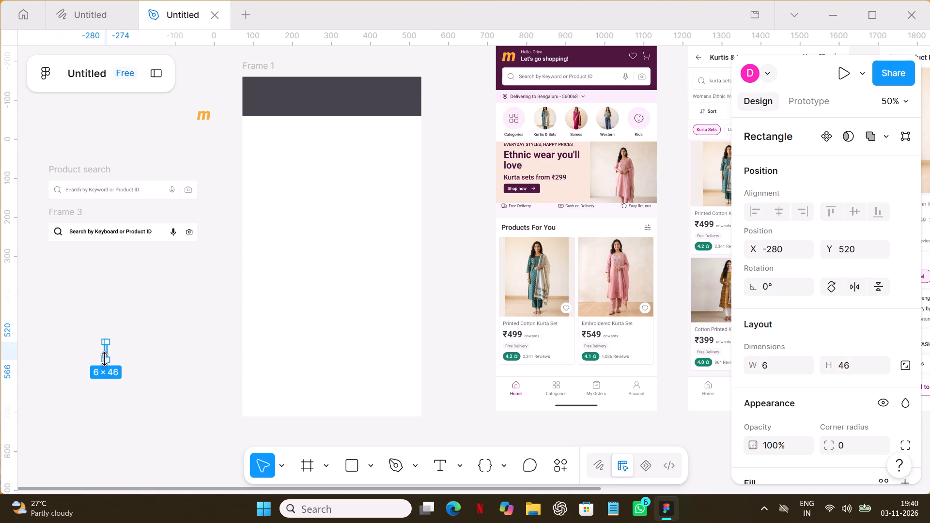
drag(104, 359, 104, 356)
click(108, 349)
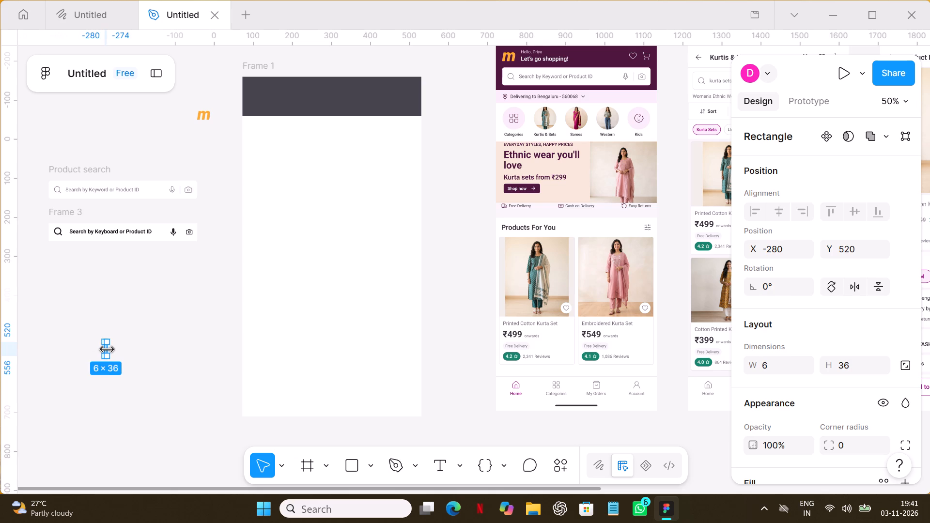
click(170, 398)
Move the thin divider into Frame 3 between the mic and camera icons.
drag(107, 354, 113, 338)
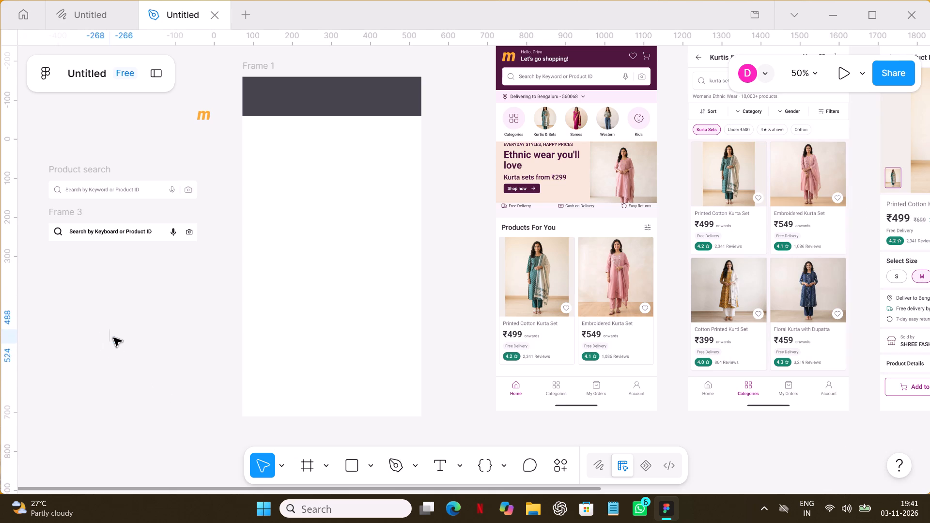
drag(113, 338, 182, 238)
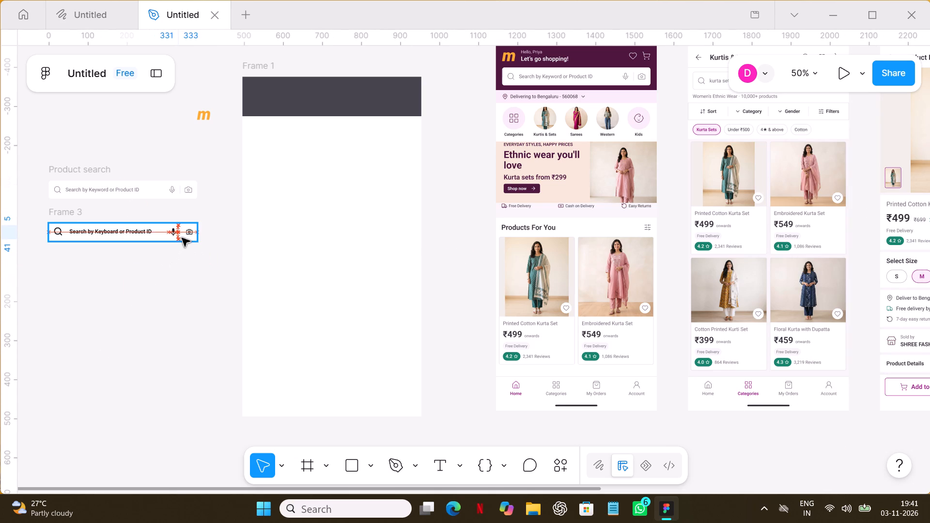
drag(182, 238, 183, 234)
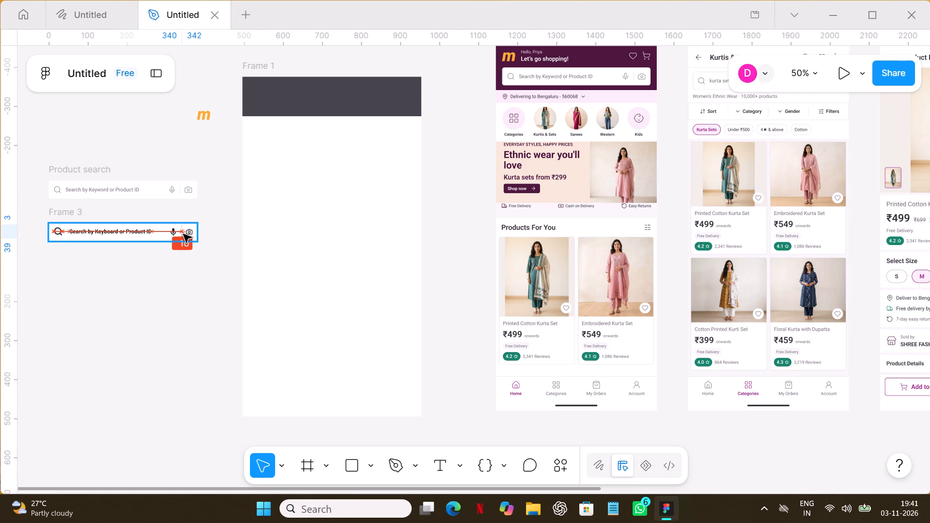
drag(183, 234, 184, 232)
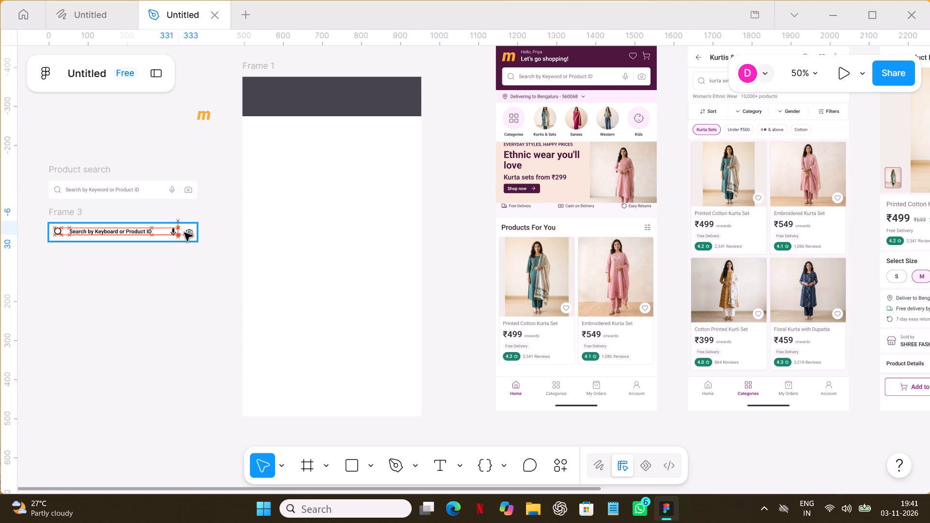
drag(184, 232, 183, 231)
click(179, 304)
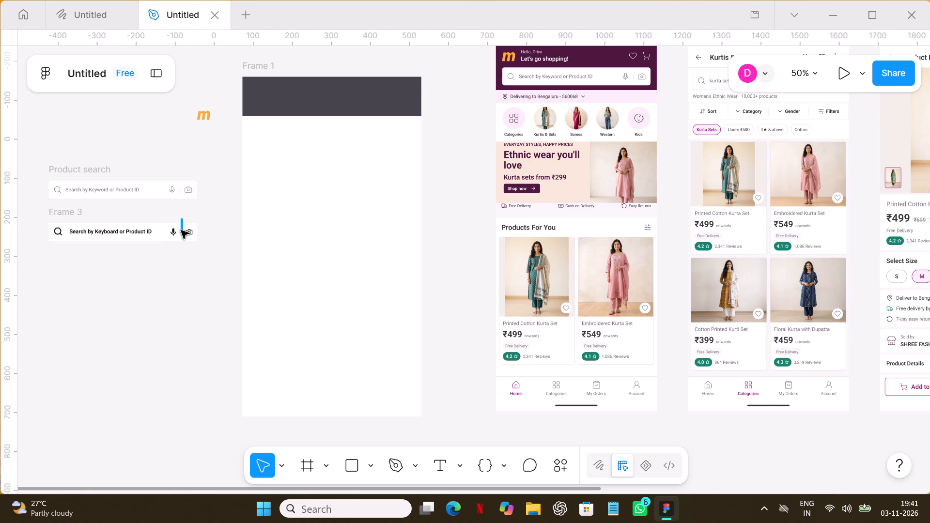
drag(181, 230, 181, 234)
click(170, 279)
Take the divider back out of Frame 3 and shorten it to a height of about 22.
drag(182, 233, 182, 239)
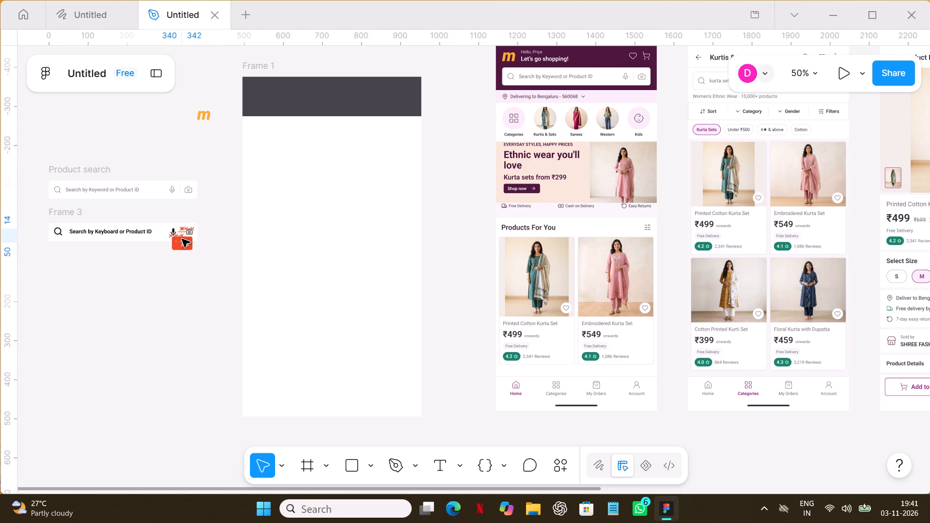
drag(182, 239, 173, 271)
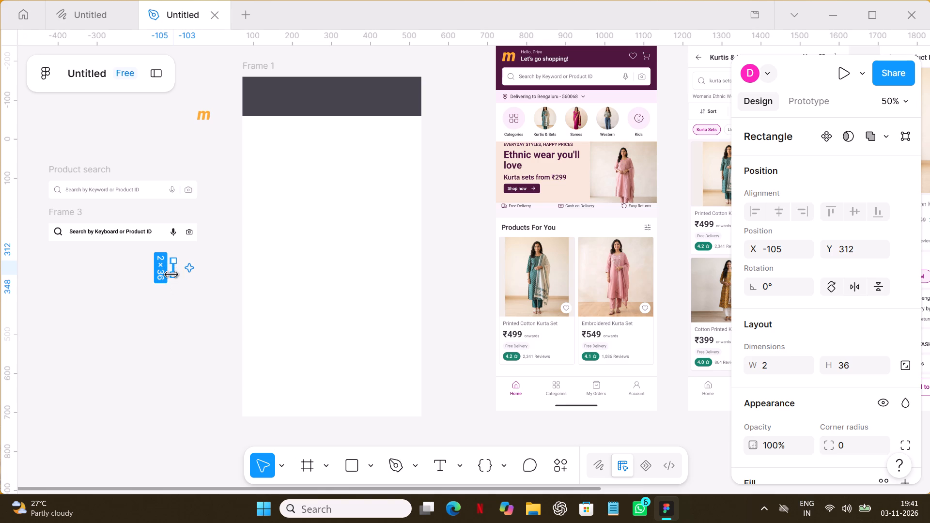
drag(173, 278, 173, 272)
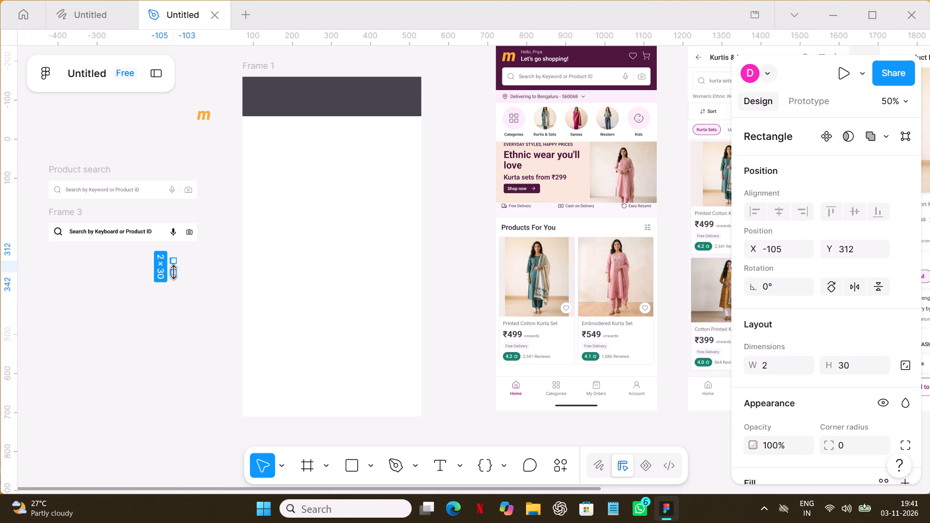
drag(173, 272, 173, 272)
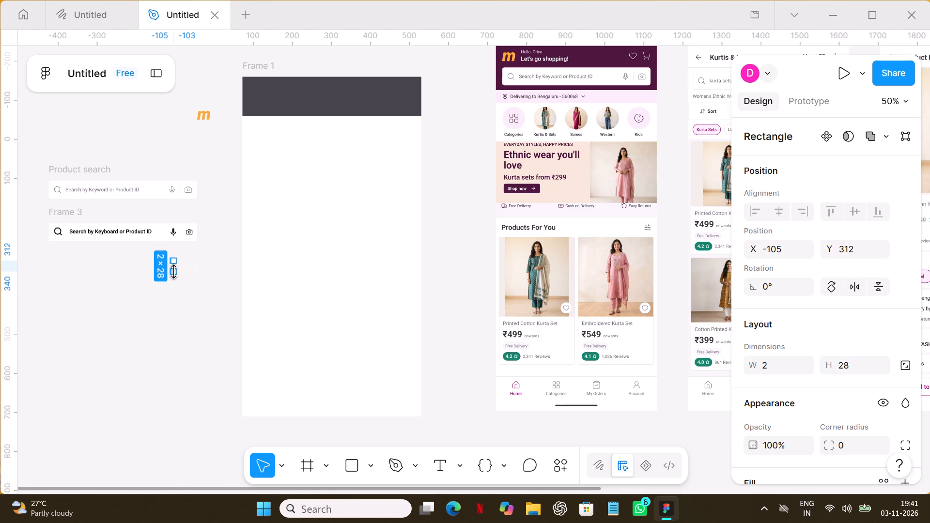
drag(173, 272, 173, 270)
click(181, 317)
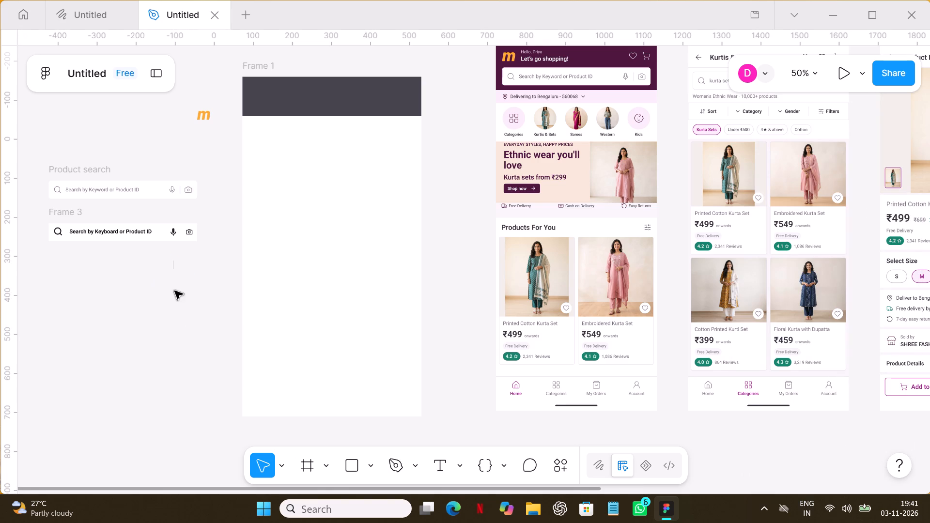
Place the shortened divider in Frame 3 between the mic and camera icons, at about X 340.
drag(173, 268, 180, 238)
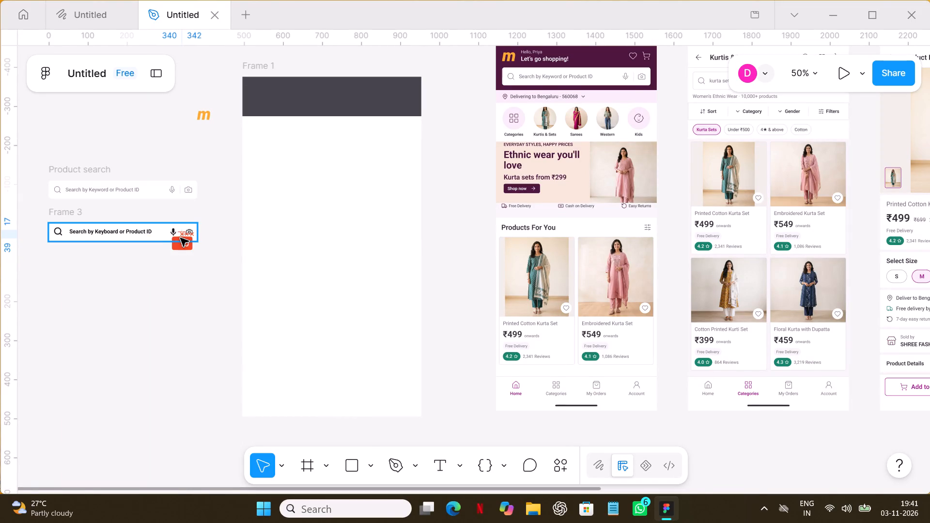
drag(180, 238, 180, 235)
click(194, 326)
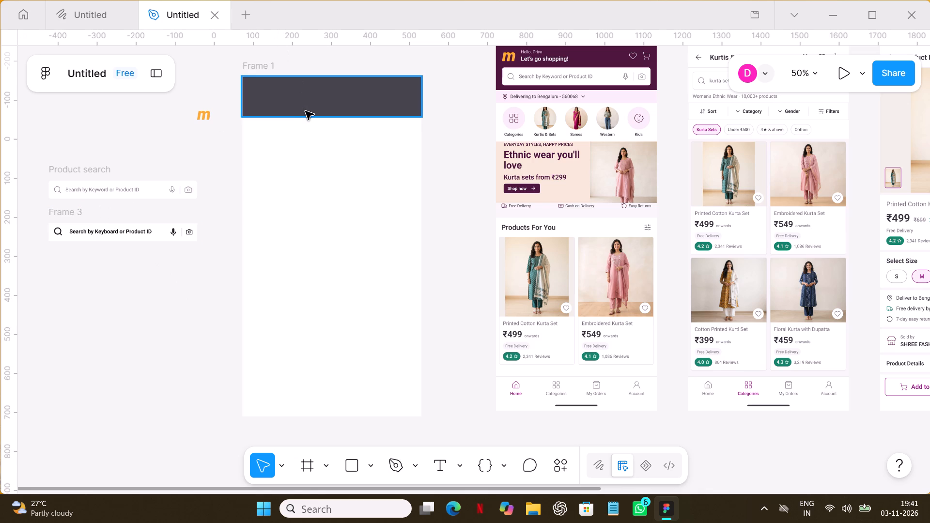
Add a second fill over the dark header frame in Frame 1, using dark green 255D2D at 67% opacity.
click(293, 102)
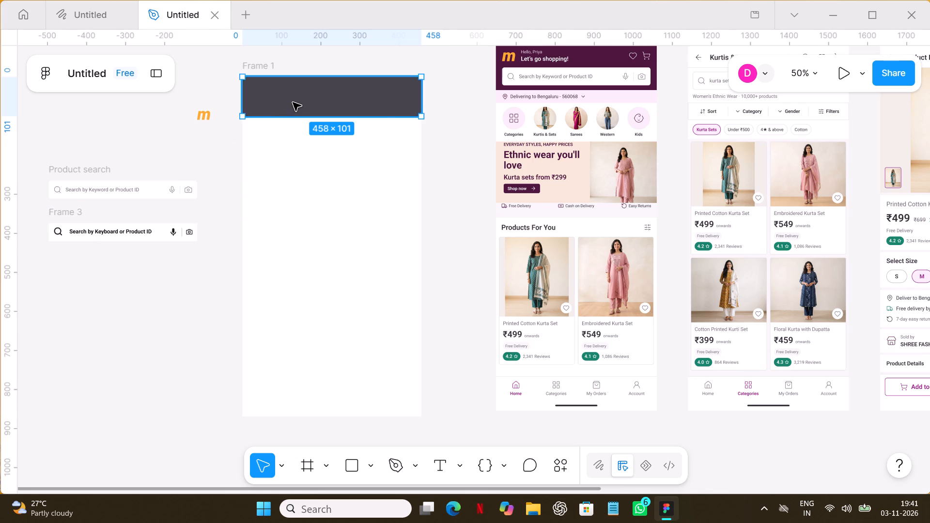
scroll(852, 353, down, 3)
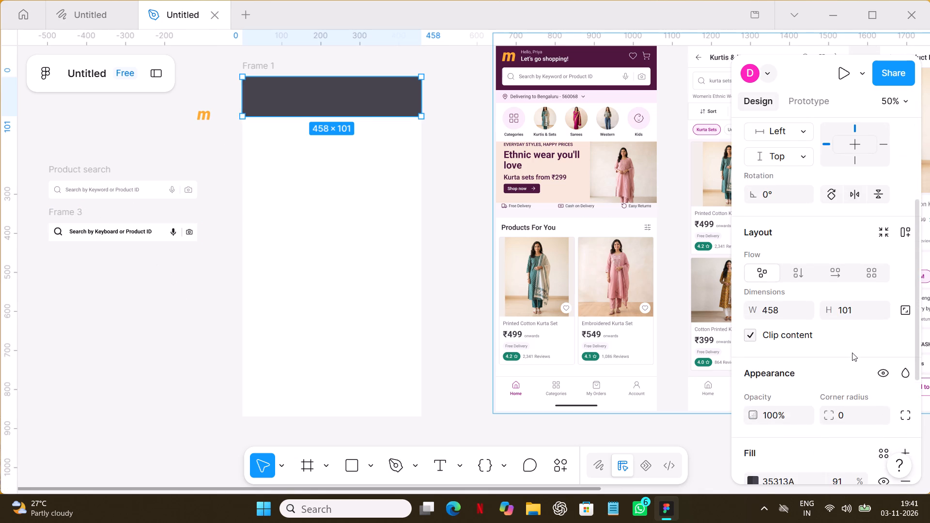
scroll(852, 353, down, 2)
click(899, 266)
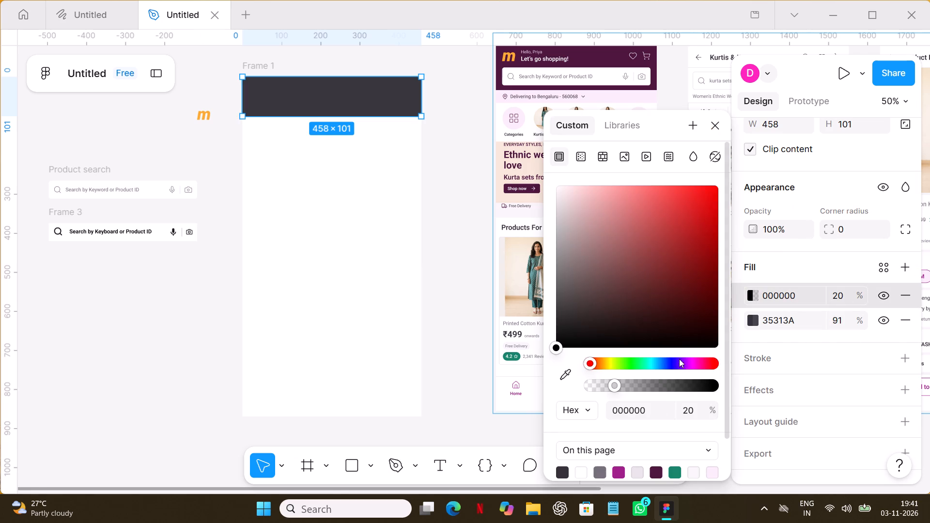
click(617, 364)
click(634, 364)
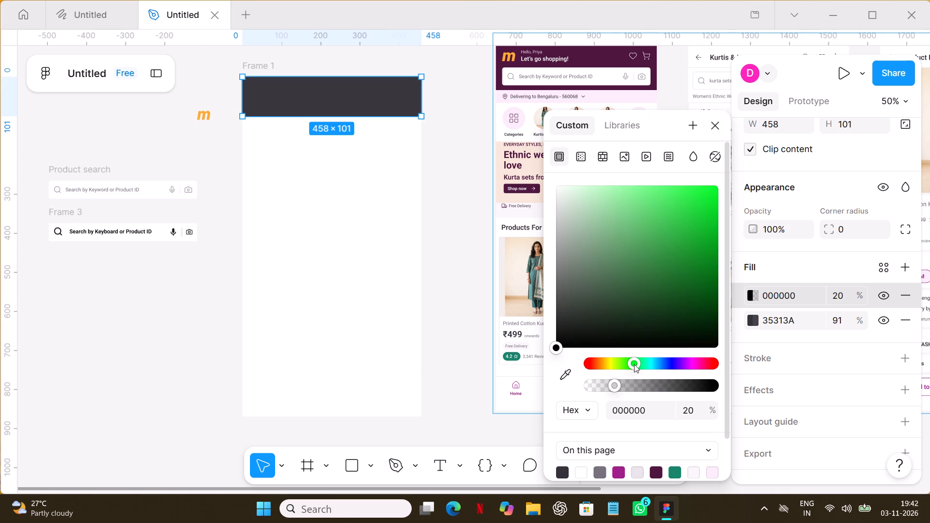
click(701, 200)
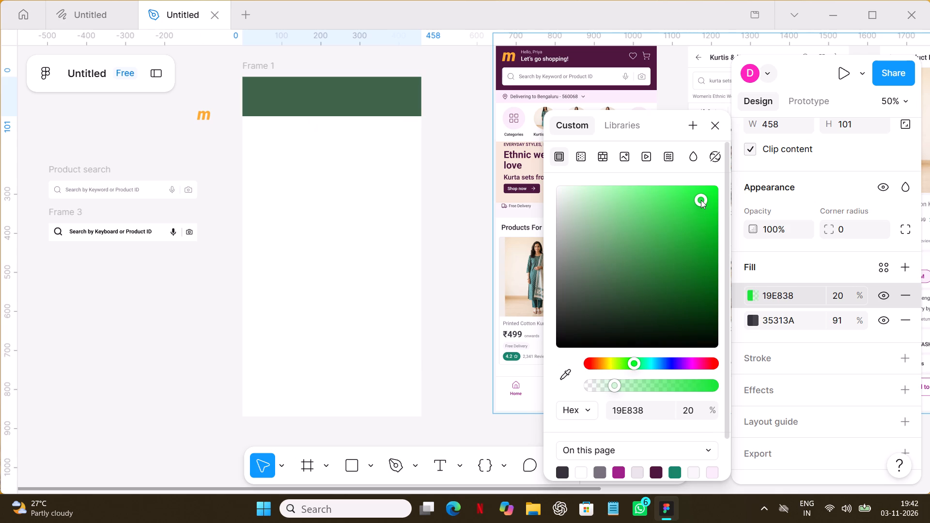
click(655, 384)
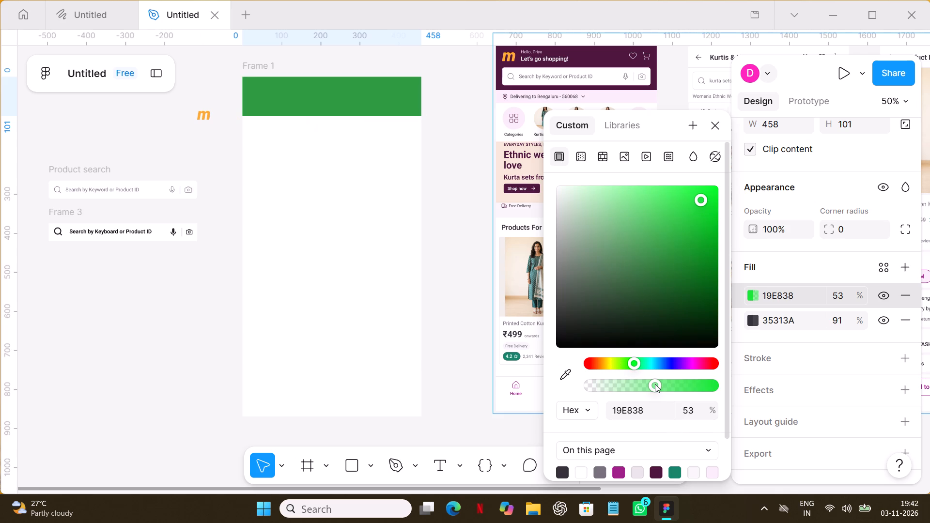
double_click(672, 387)
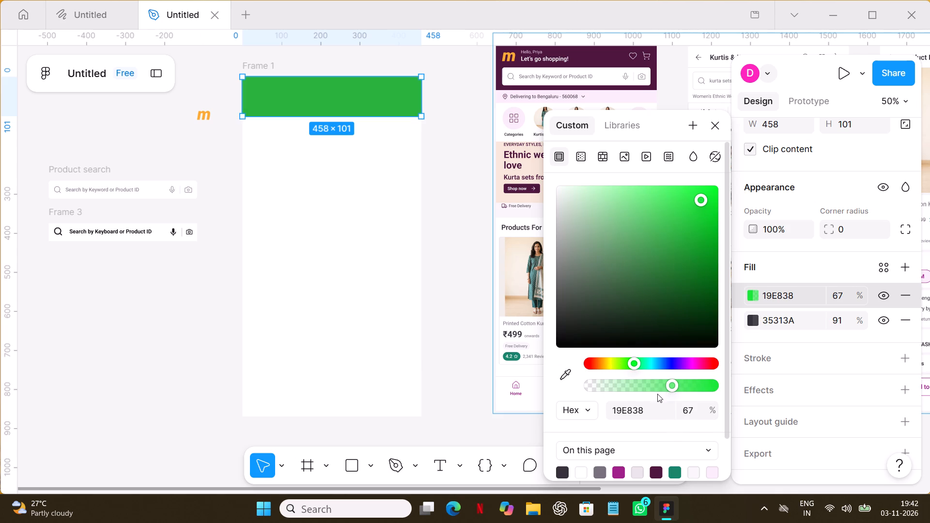
click(627, 331)
click(582, 304)
click(599, 268)
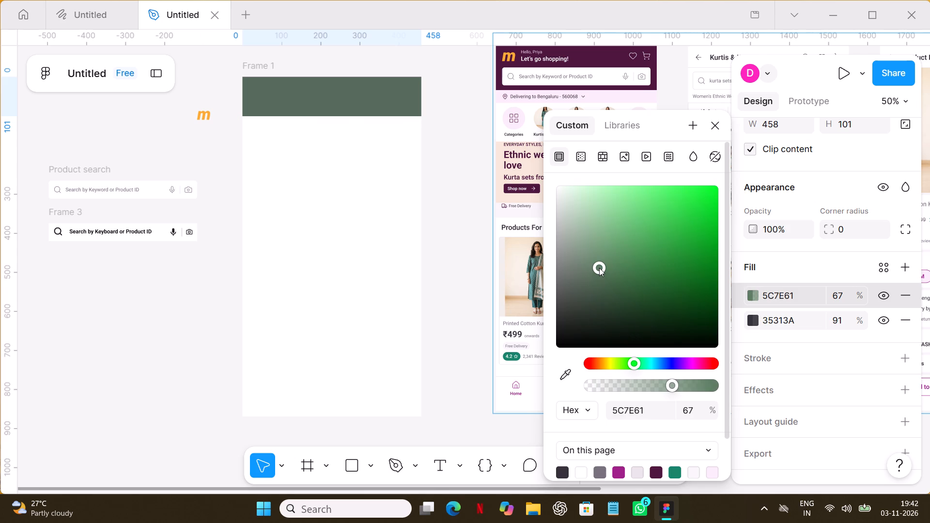
click(611, 252)
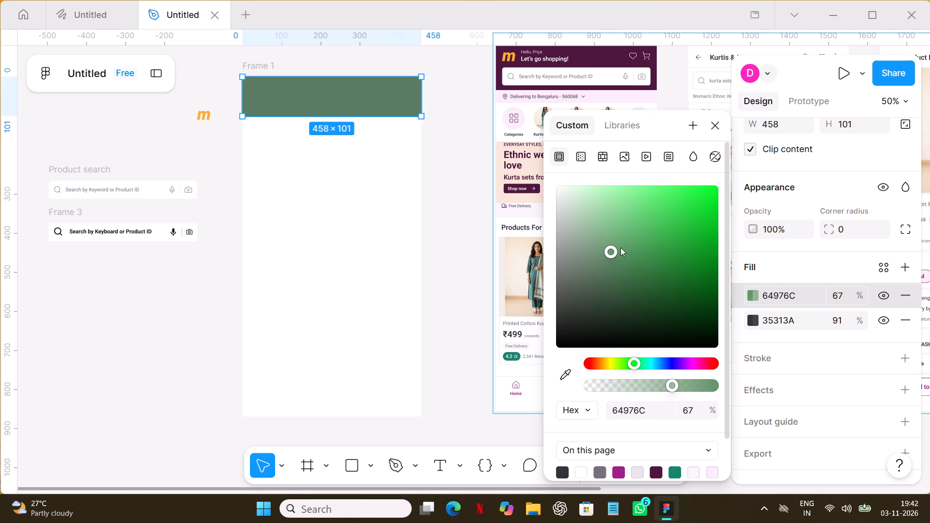
click(654, 289)
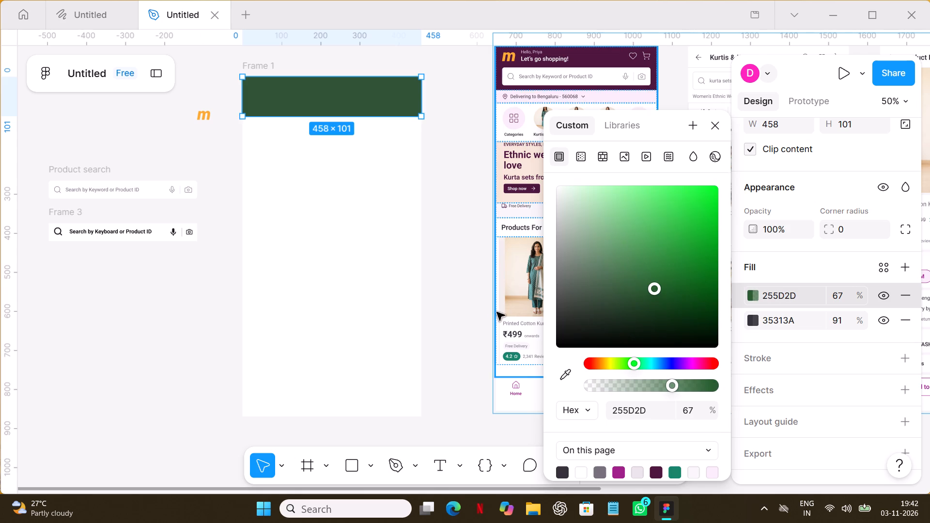
click(472, 316)
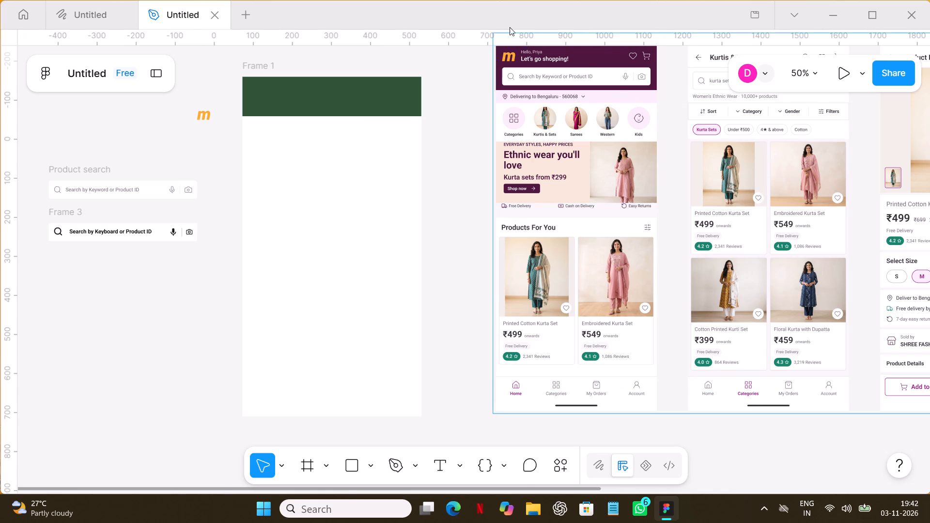
Move the Frame 3 search bar into the green header of Frame 1, at about X 24, Y 39.
click(71, 215)
drag(66, 211, 67, 211)
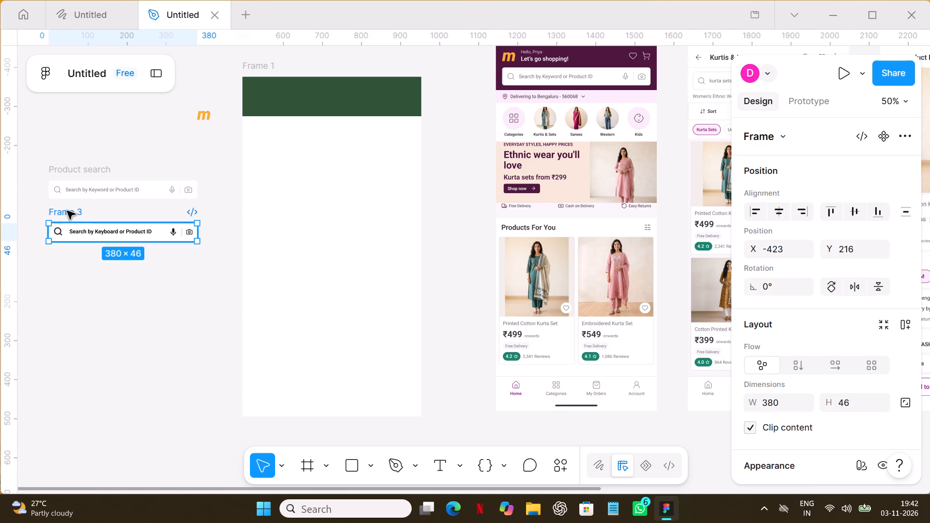
drag(67, 211, 268, 88)
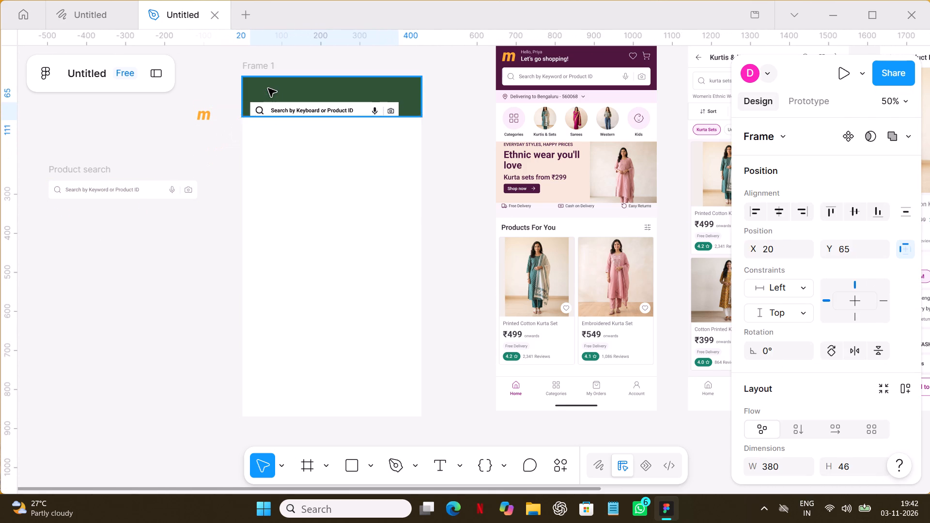
drag(268, 88, 269, 80)
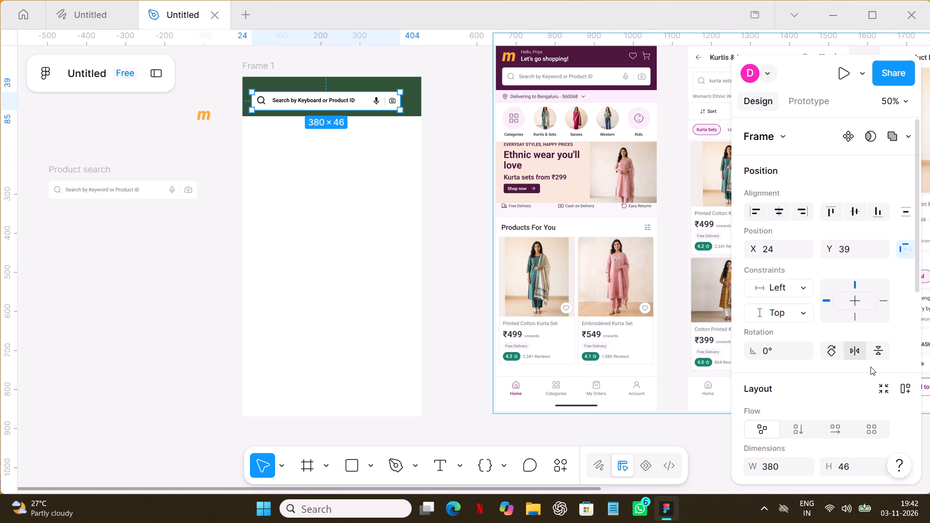
Set the search bar frame's corner radius to 5.
scroll(855, 427, down, 3)
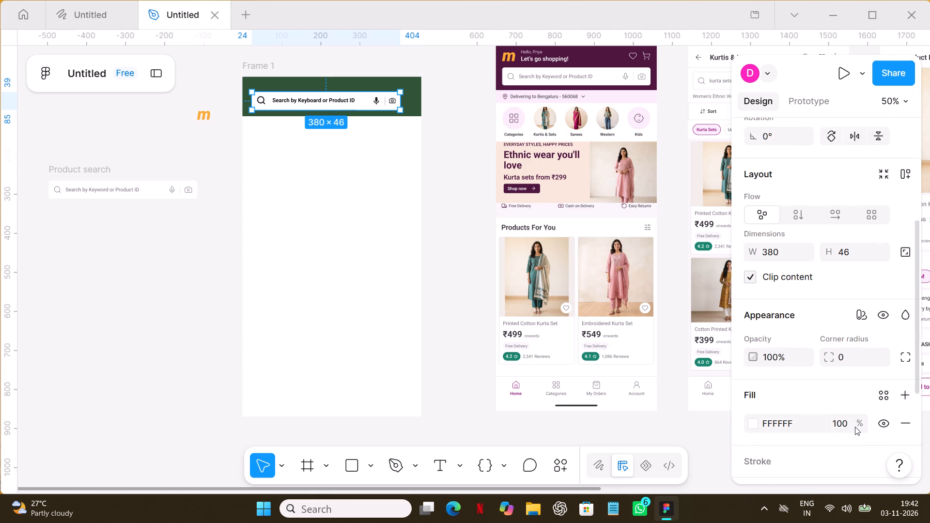
scroll(867, 398, down, 3)
scroll(867, 398, up, 2)
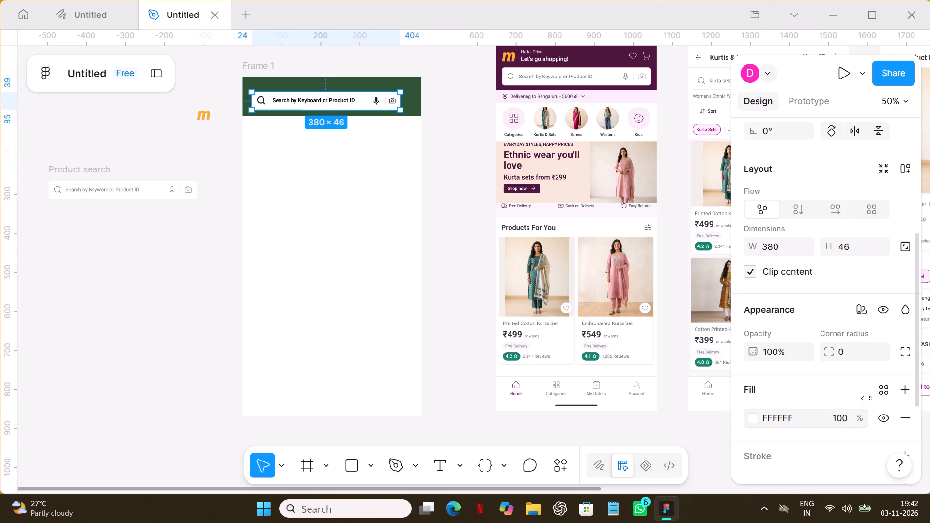
scroll(867, 398, up, 1)
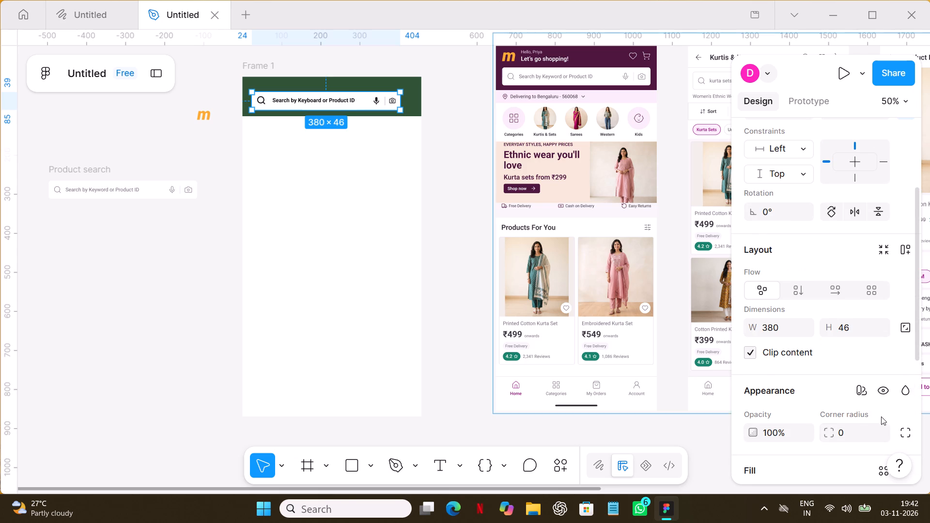
scroll(880, 424, down, 1)
scroll(880, 424, up, 2)
scroll(880, 424, down, 3)
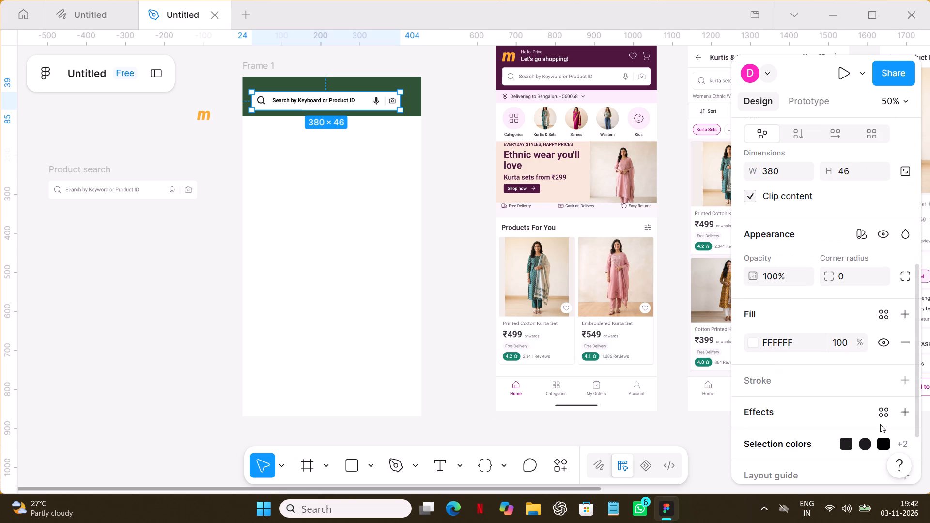
scroll(880, 424, up, 6)
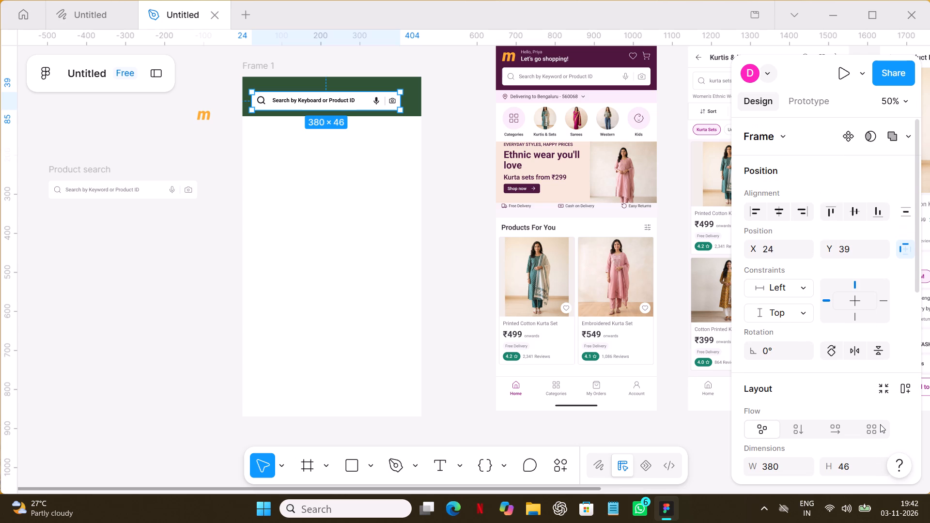
scroll(880, 424, up, 2)
scroll(878, 379, down, 2)
scroll(878, 379, up, 1)
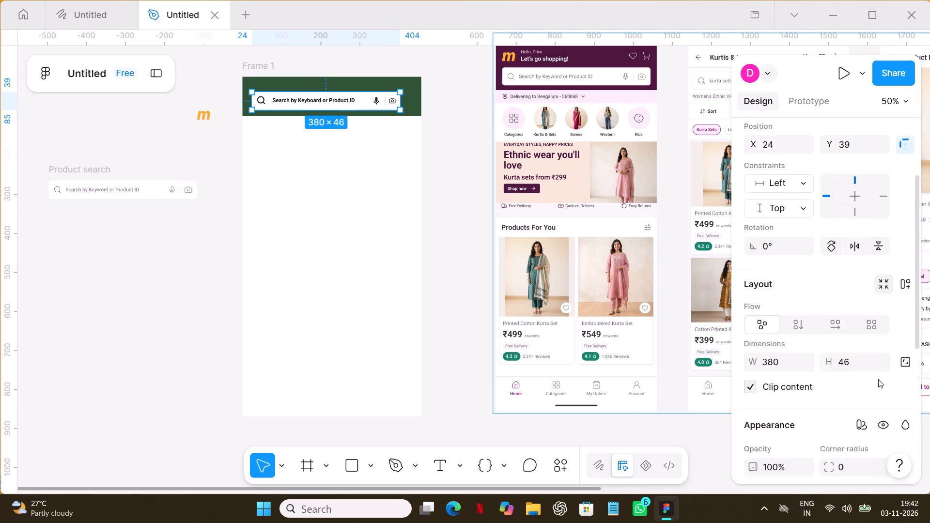
scroll(878, 379, down, 2)
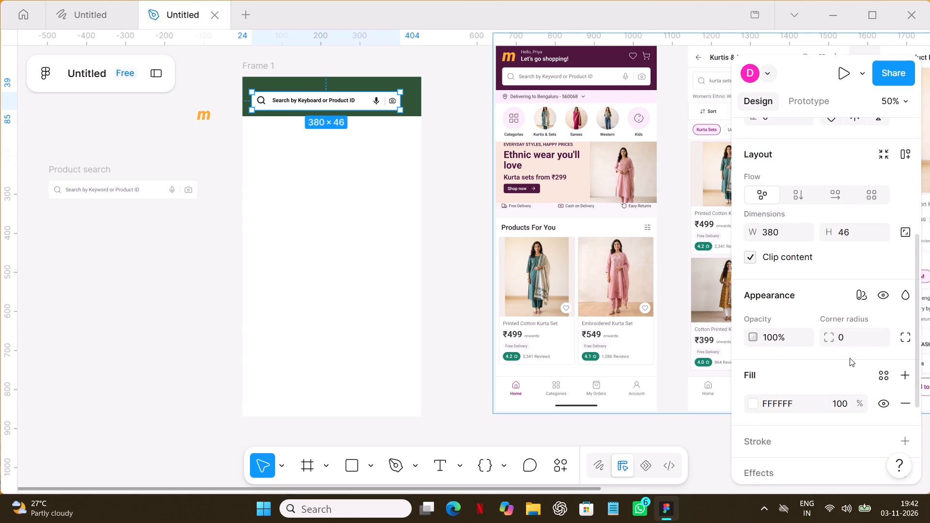
click(840, 339)
key(BackSpace)
key(5)
click(164, 235)
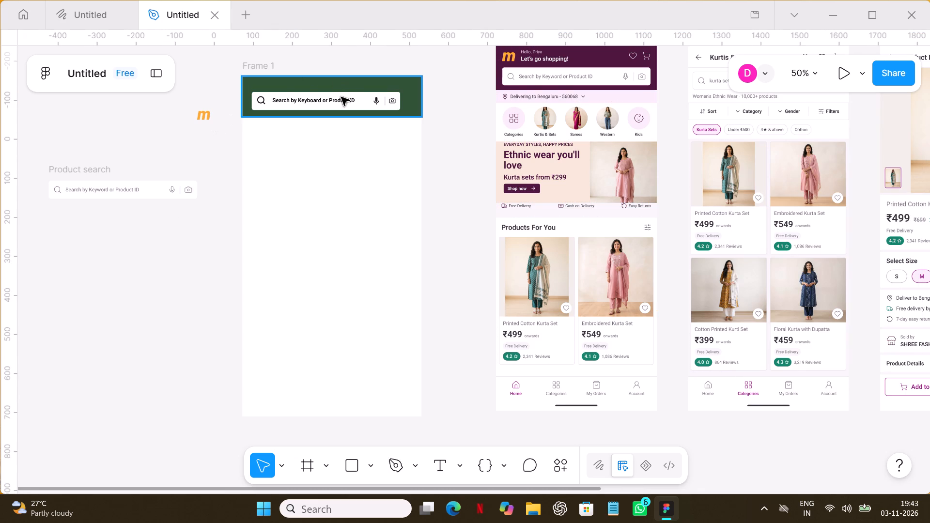
Widen the search bar in the green header to about 407, keeping its height of 46.
click(266, 92)
click(266, 95)
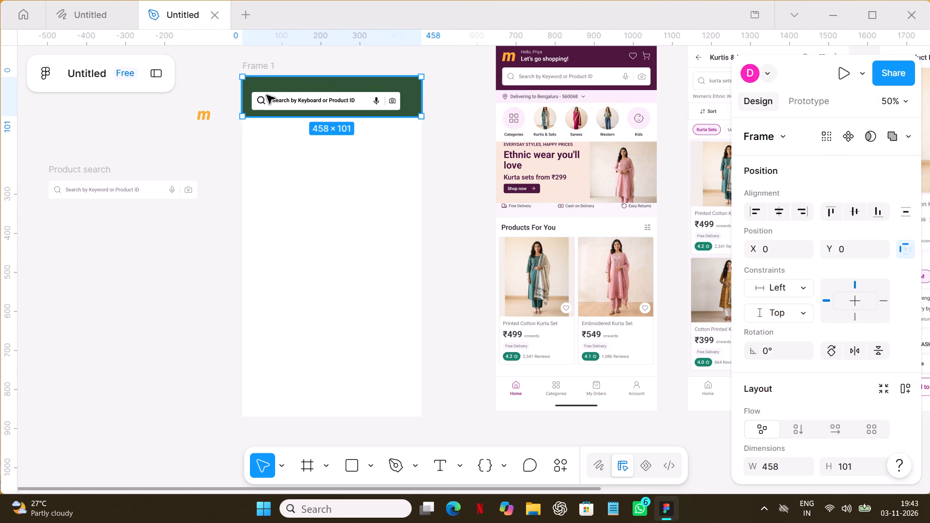
click(266, 95)
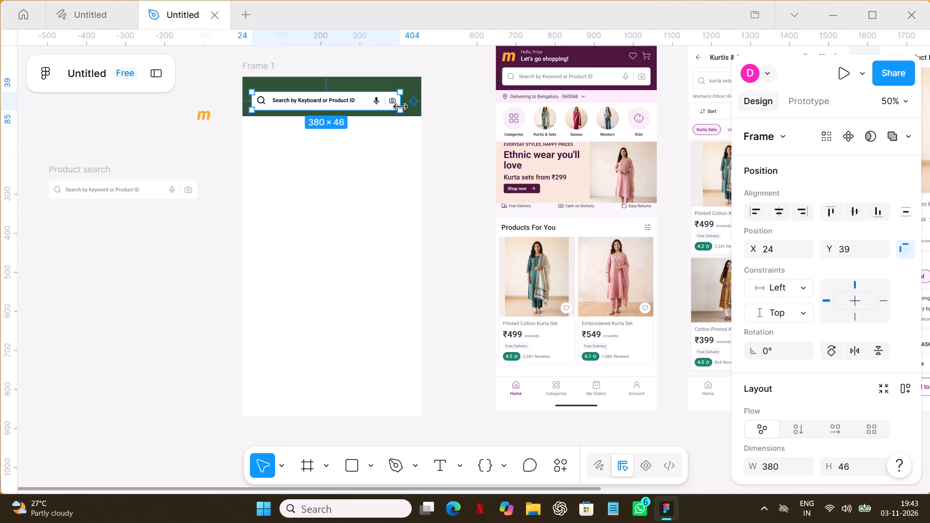
drag(401, 108, 407, 111)
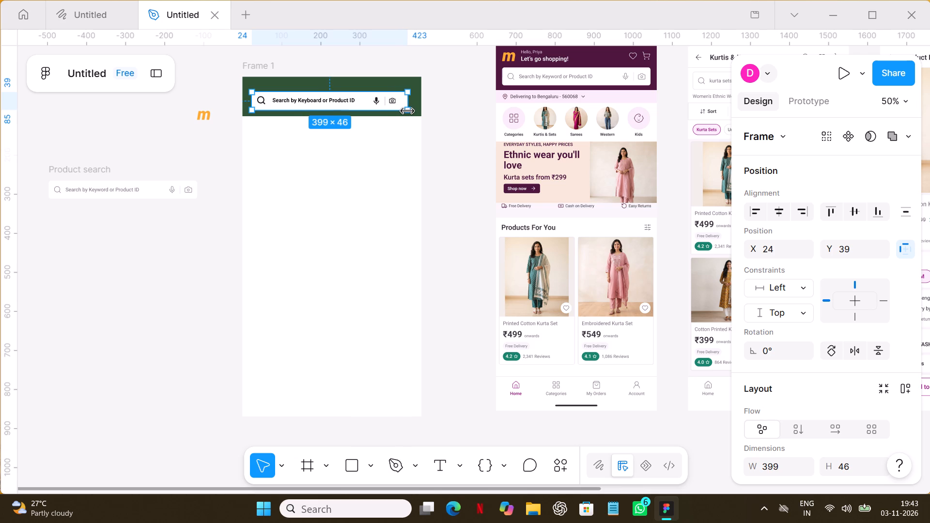
drag(407, 111, 411, 111)
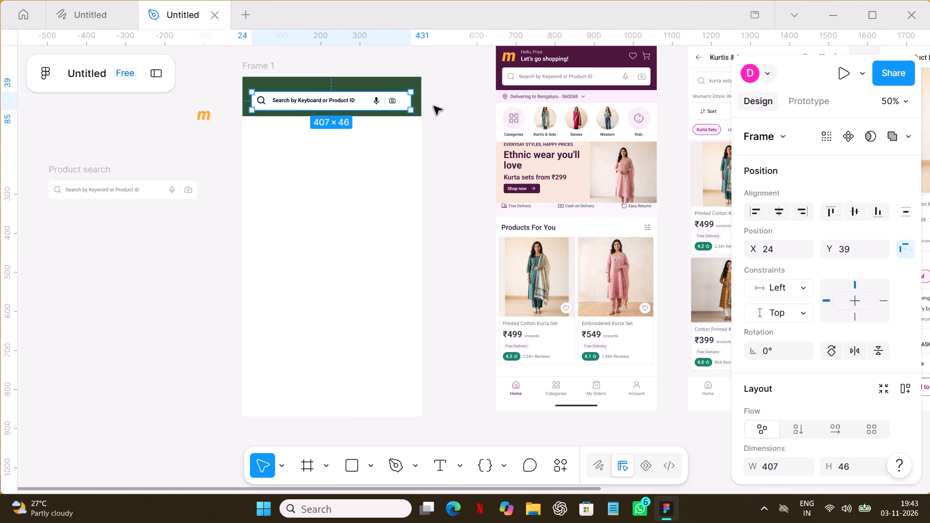
click(434, 106)
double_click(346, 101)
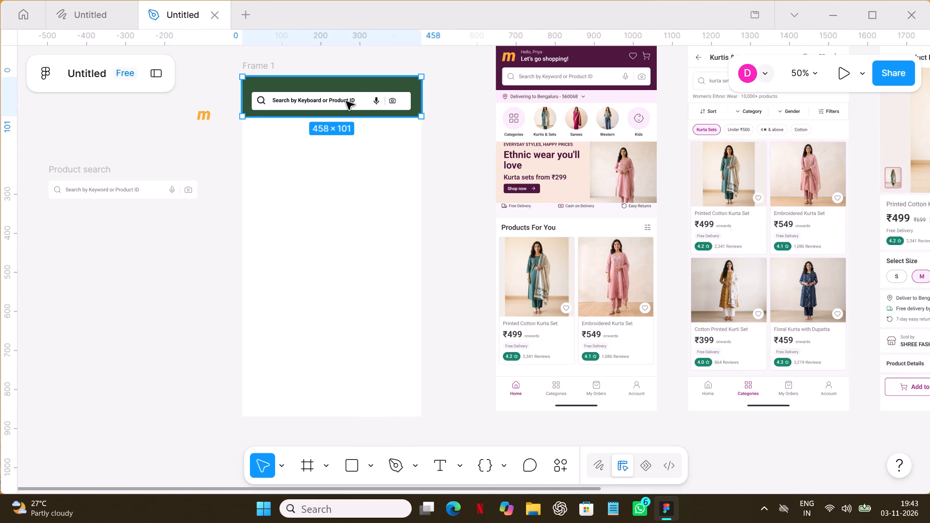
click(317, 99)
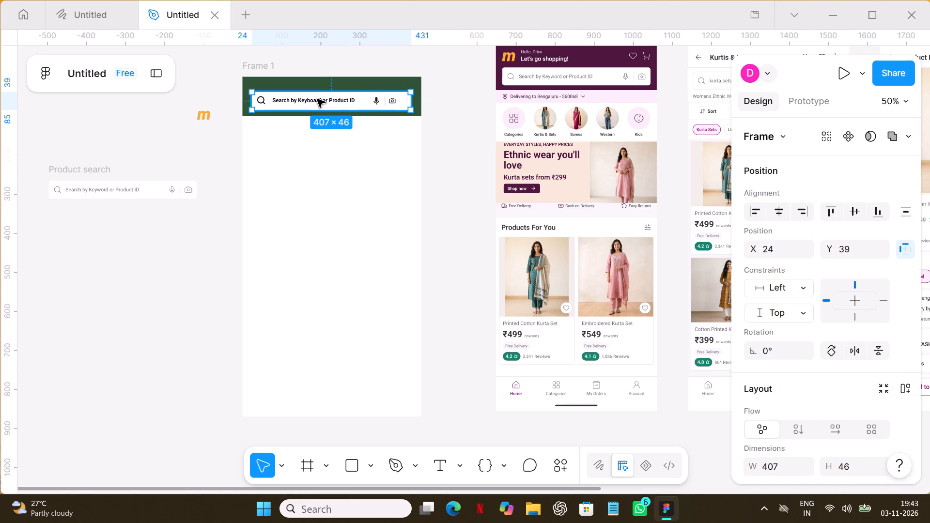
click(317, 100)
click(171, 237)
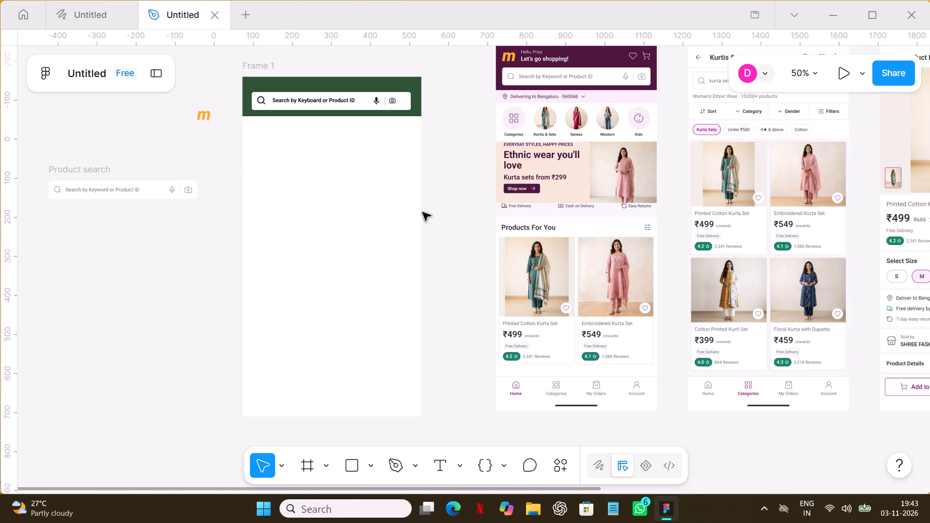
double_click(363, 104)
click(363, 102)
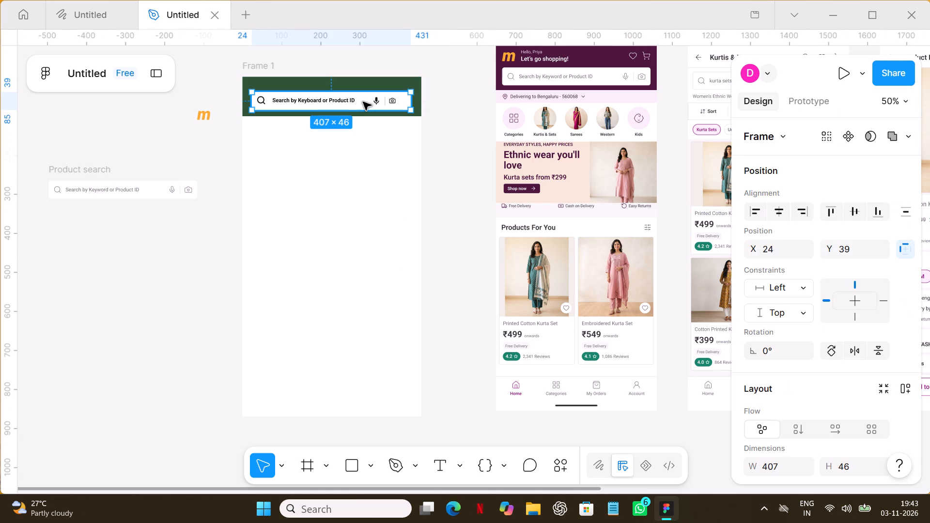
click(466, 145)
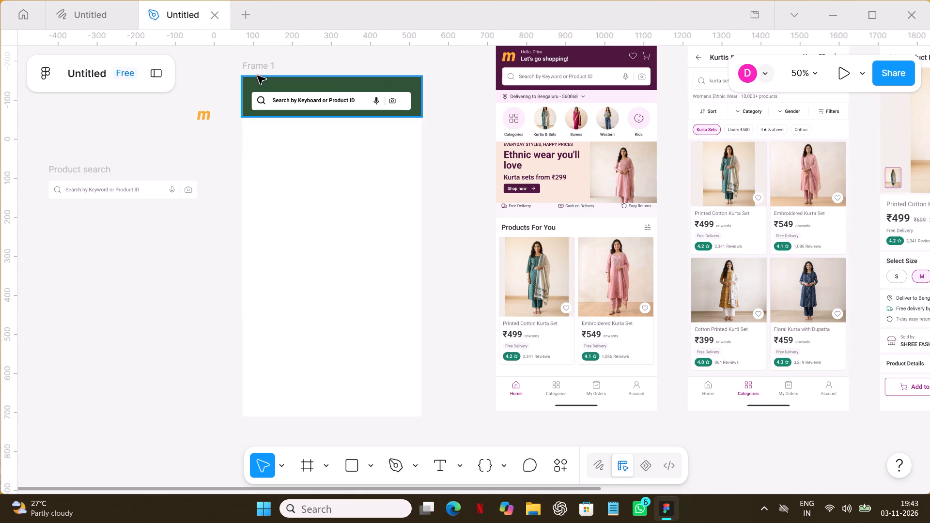
Extend the green header frame downward to about 458 × 124, keeping it as wide as Frame 1.
click(248, 86)
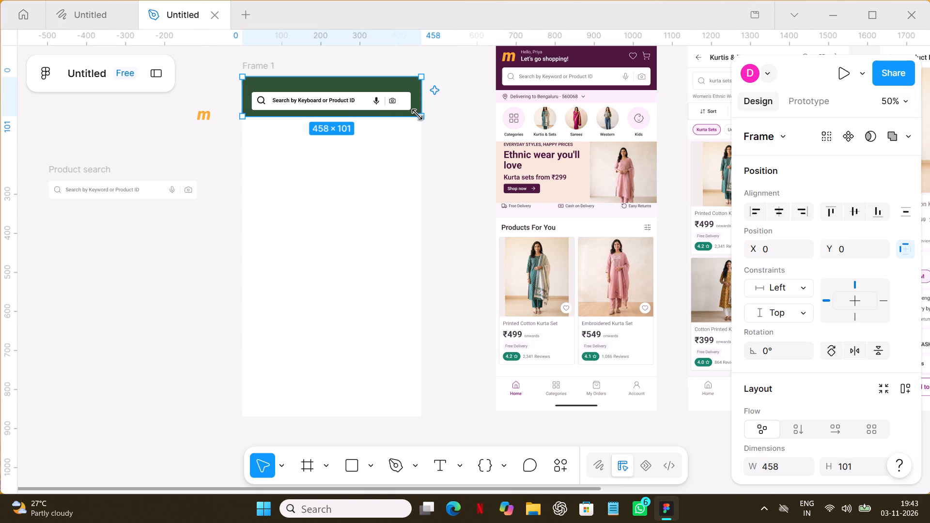
drag(417, 115, 416, 124)
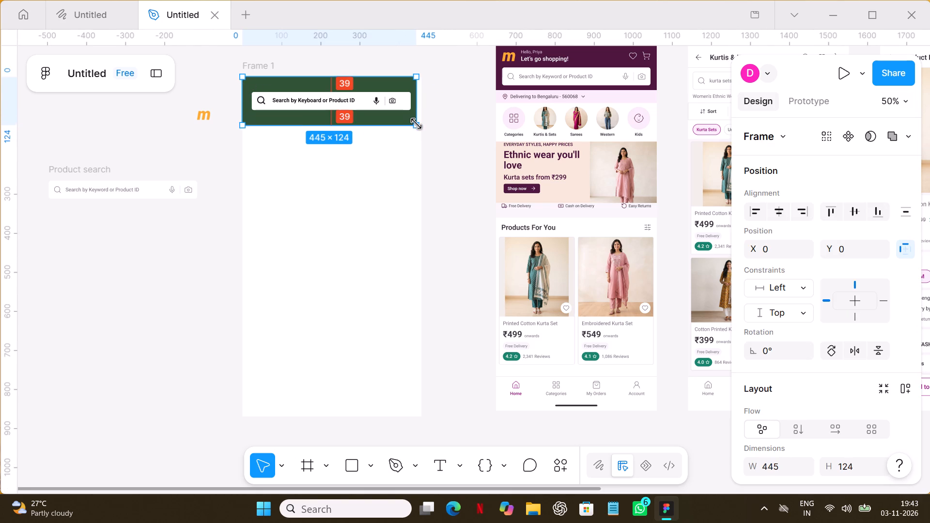
drag(416, 124, 419, 122)
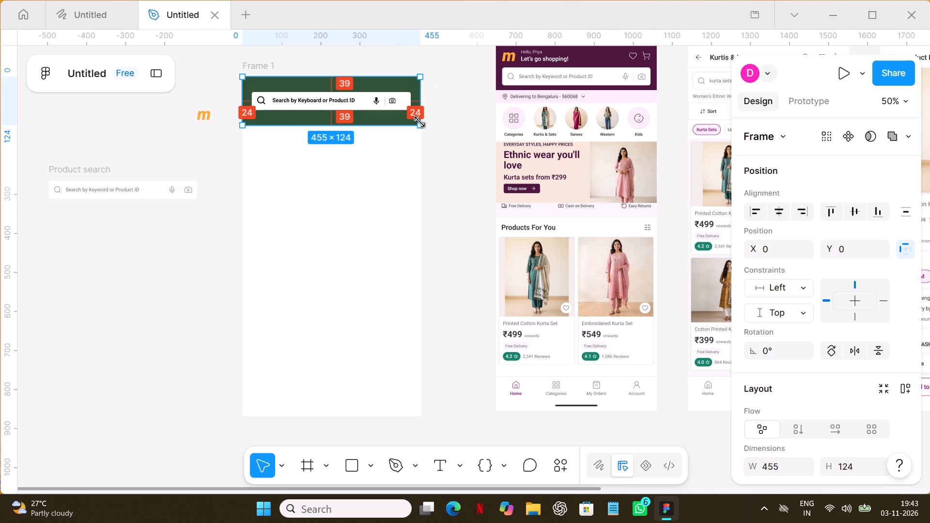
drag(419, 122, 422, 125)
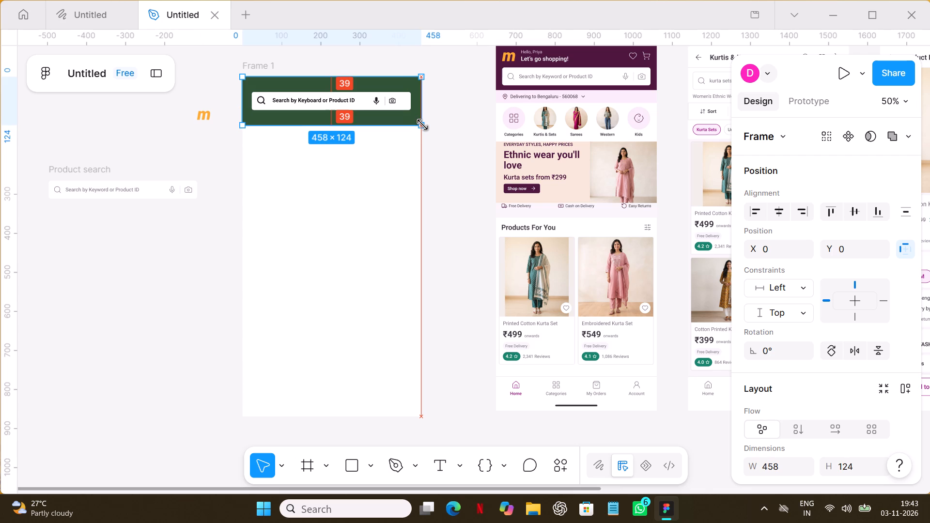
drag(422, 125, 422, 125)
click(169, 236)
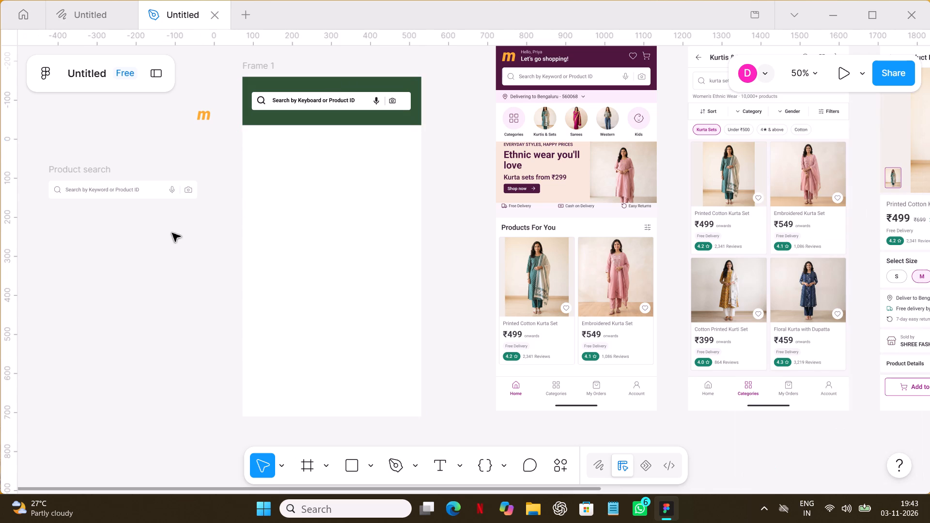
Move the search bar down within the green header, leaving room above it for the logo row.
double_click(304, 97)
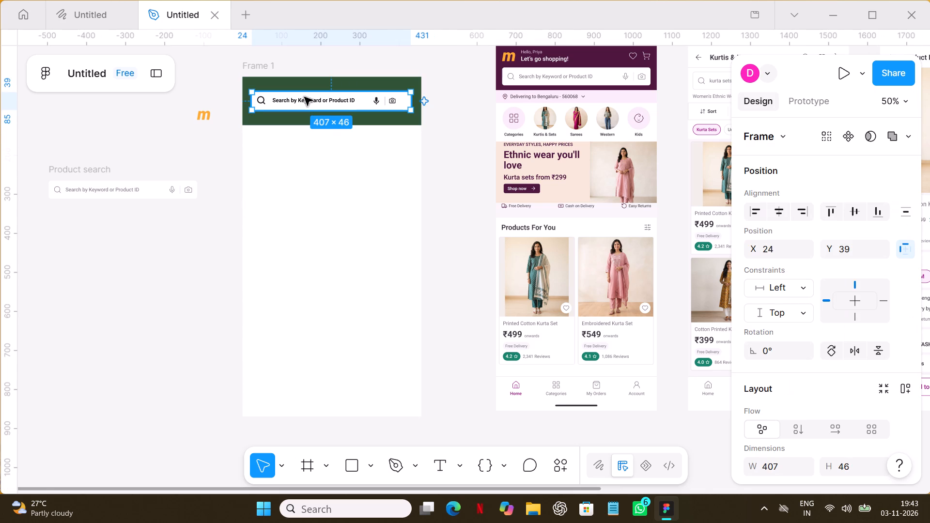
drag(304, 97, 303, 104)
click(180, 244)
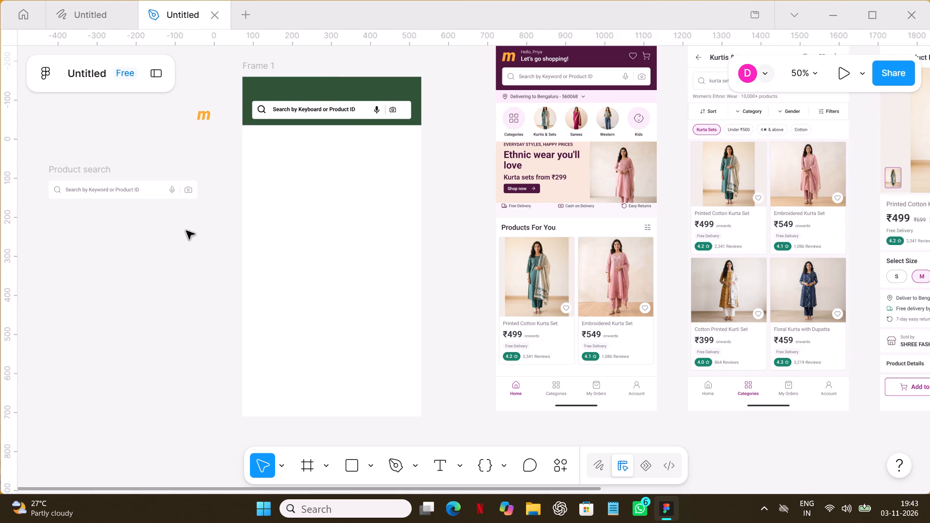
Delete the original Product search reference frame beside Frame 1.
click(204, 117)
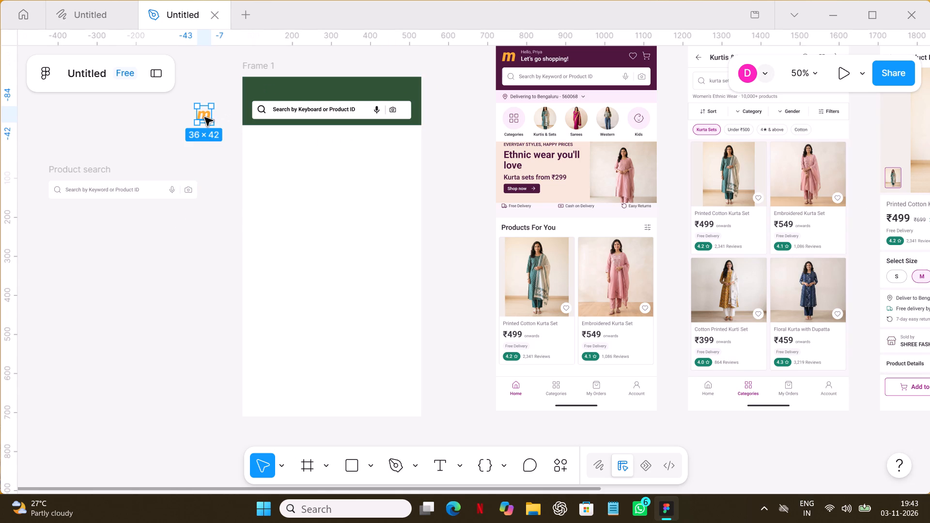
click(200, 286)
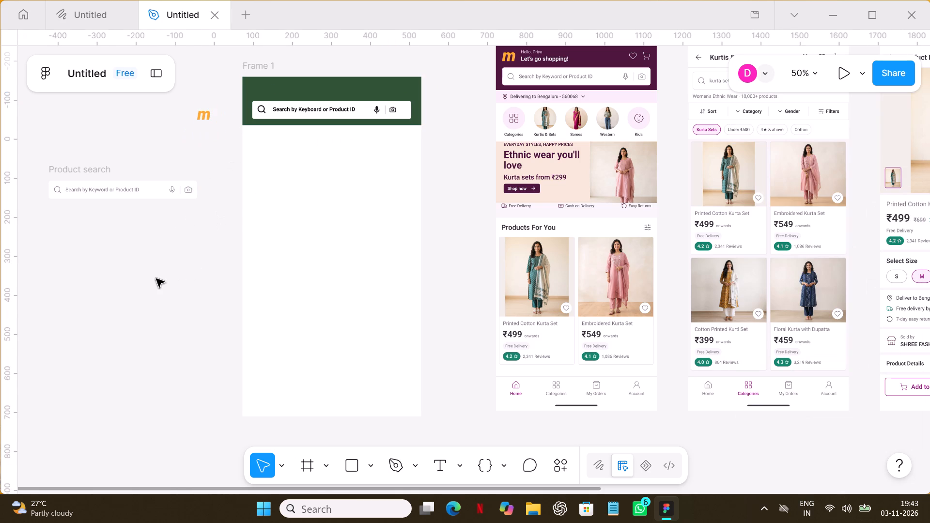
click(90, 179)
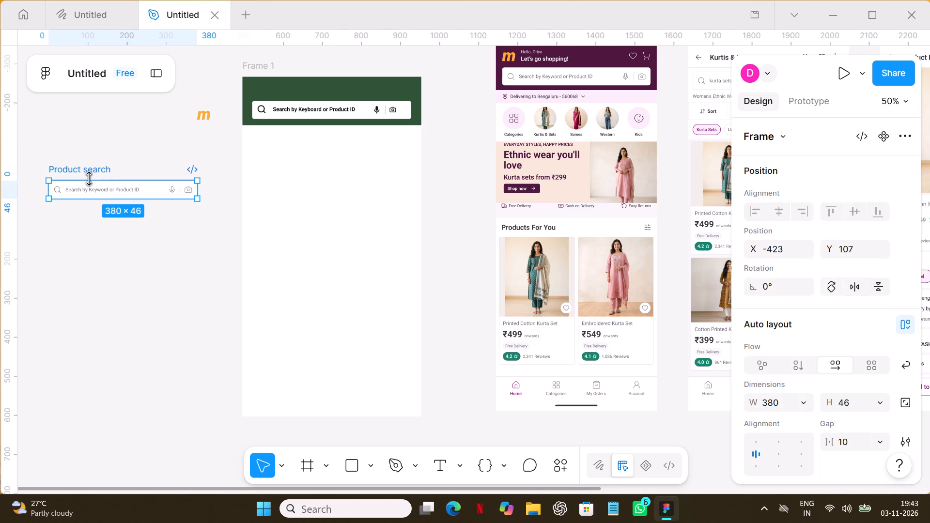
key(BackSpace)
Move the orange "m" logo farther away from Frame 1, onto the empty canvas beside it.
drag(206, 113, 125, 140)
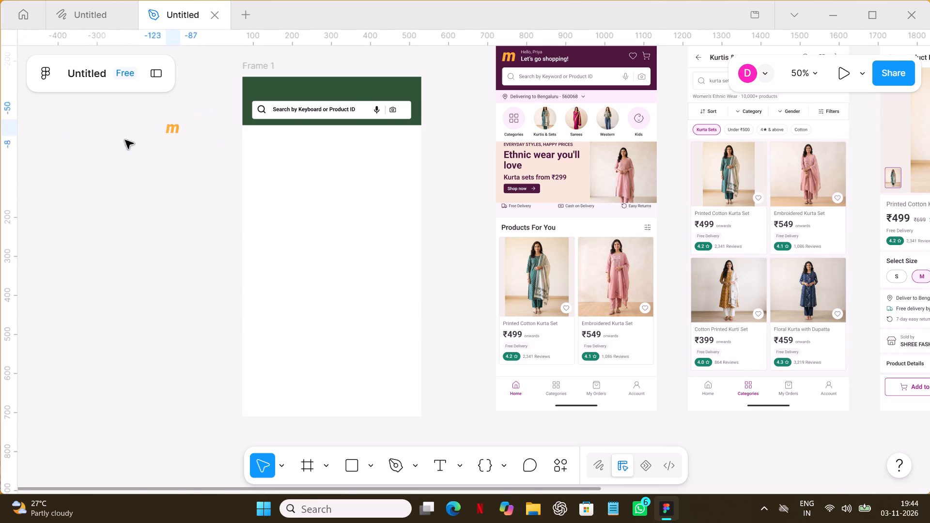
drag(125, 140, 51, 148)
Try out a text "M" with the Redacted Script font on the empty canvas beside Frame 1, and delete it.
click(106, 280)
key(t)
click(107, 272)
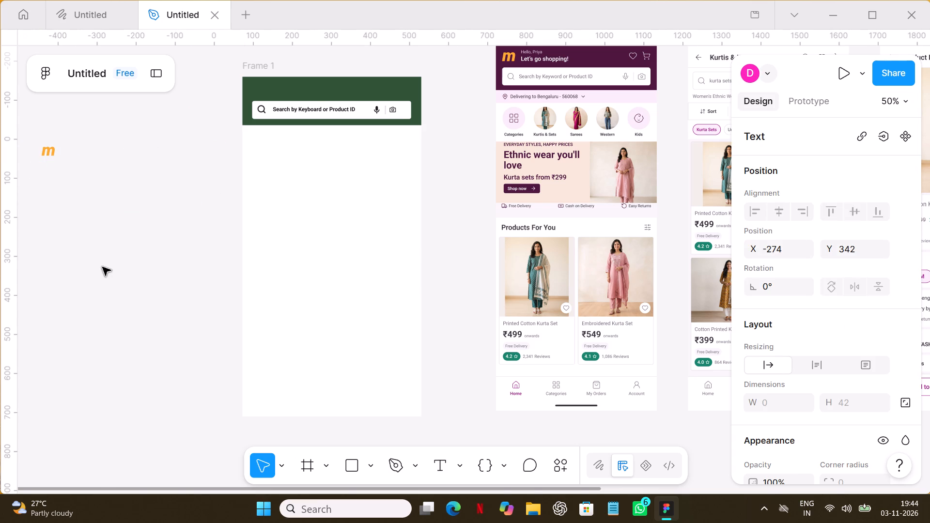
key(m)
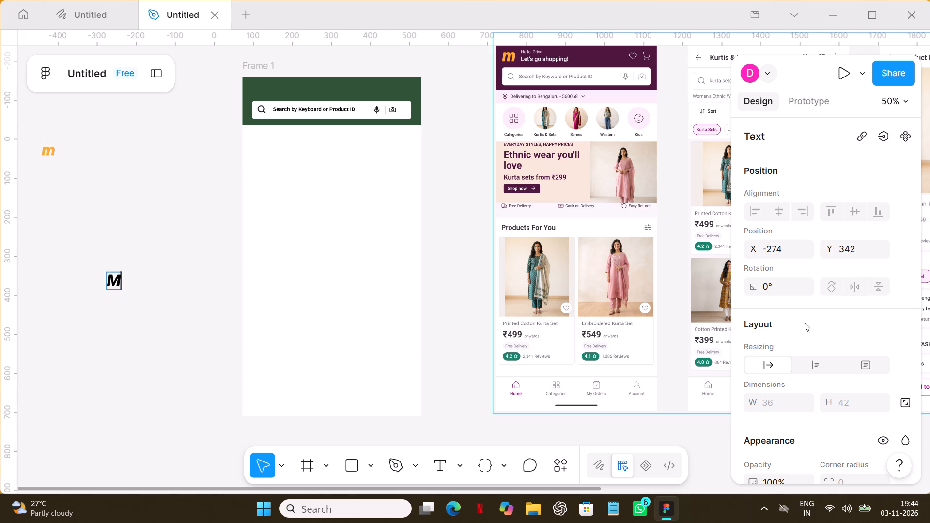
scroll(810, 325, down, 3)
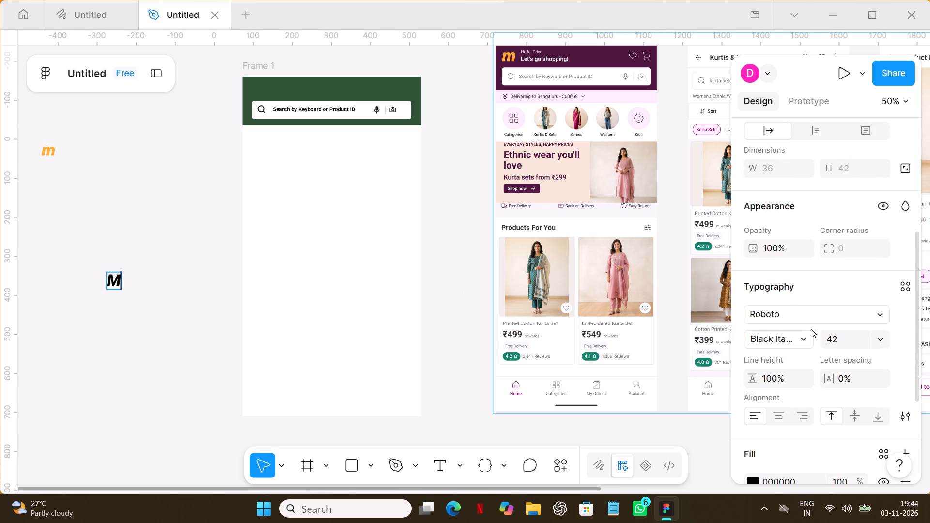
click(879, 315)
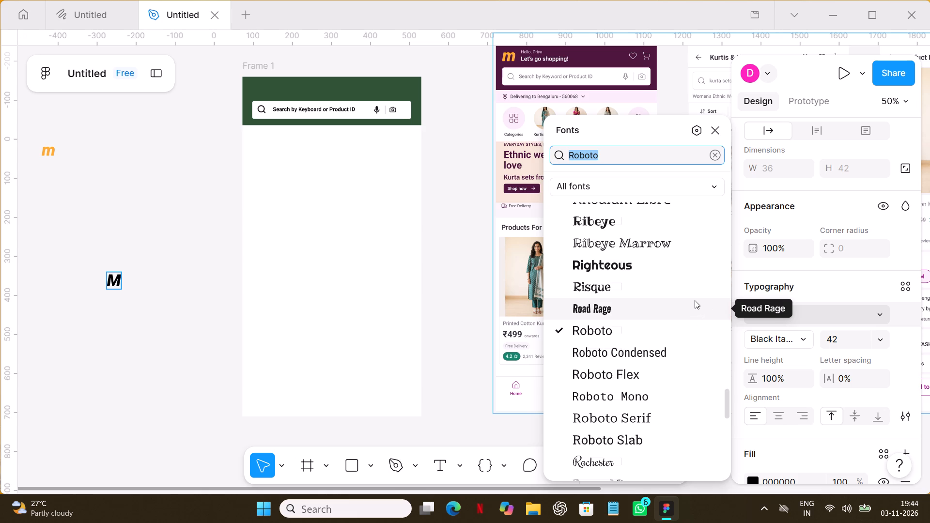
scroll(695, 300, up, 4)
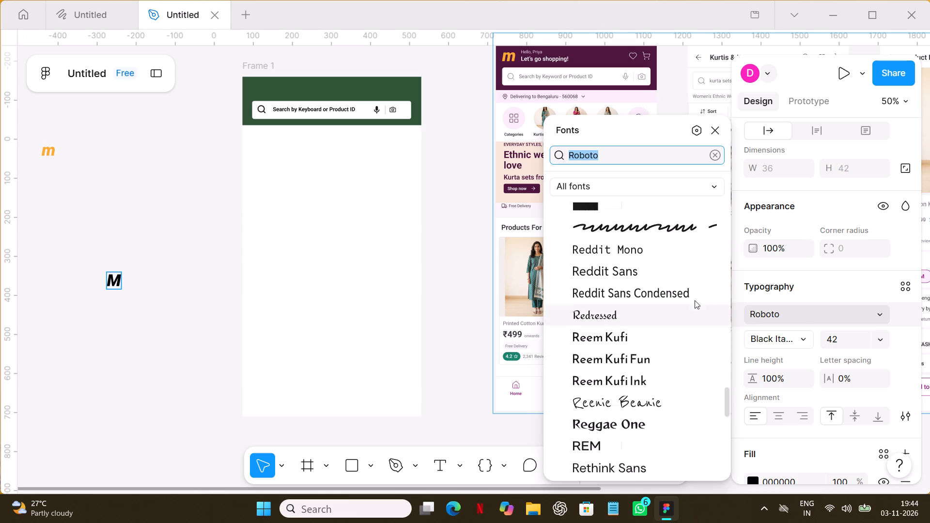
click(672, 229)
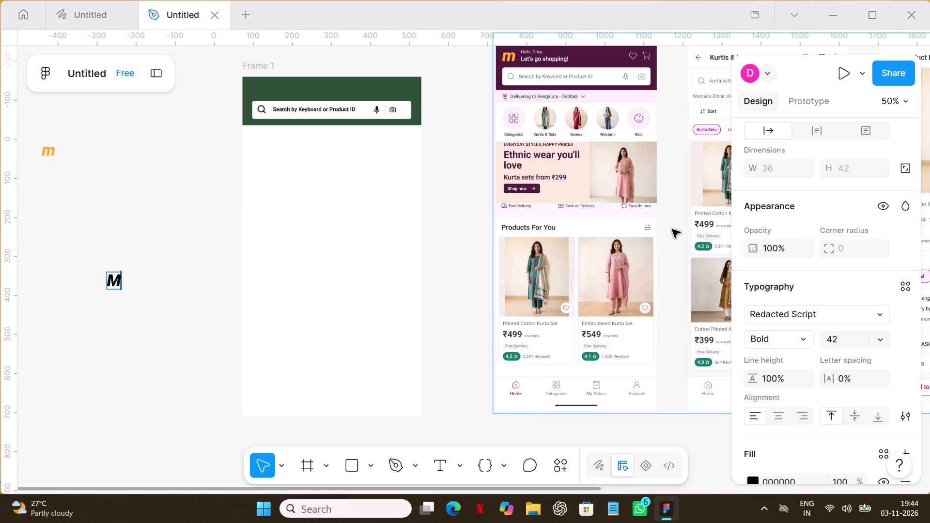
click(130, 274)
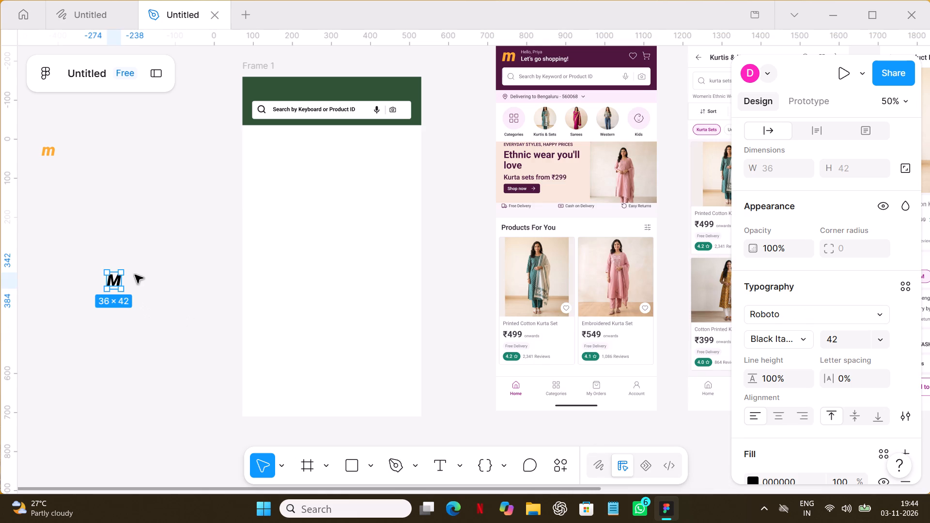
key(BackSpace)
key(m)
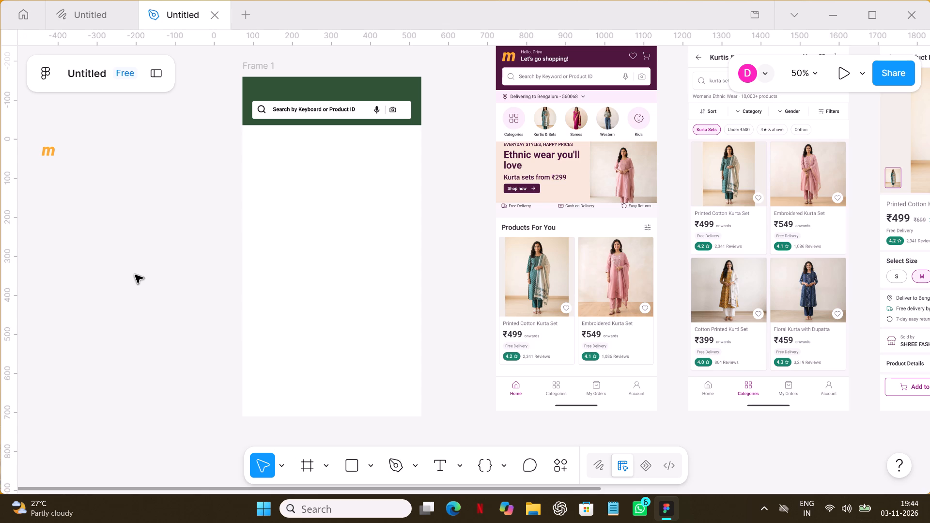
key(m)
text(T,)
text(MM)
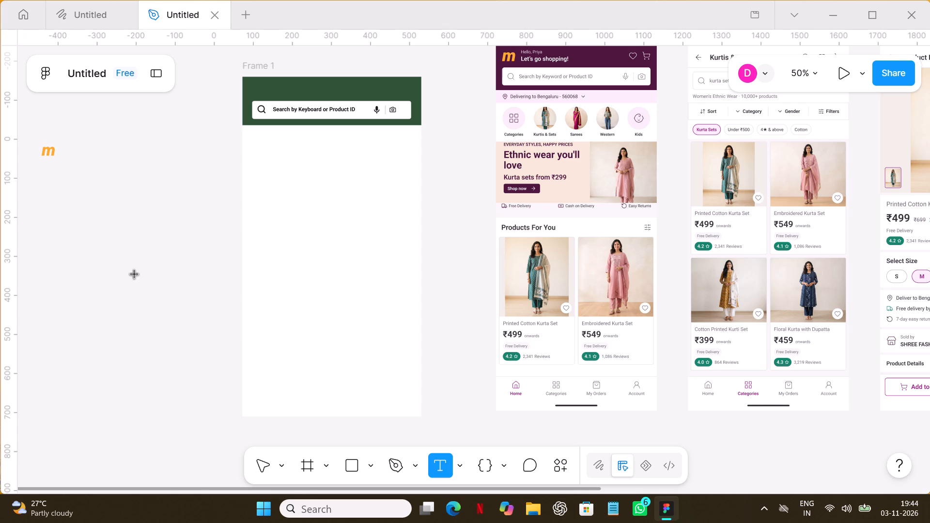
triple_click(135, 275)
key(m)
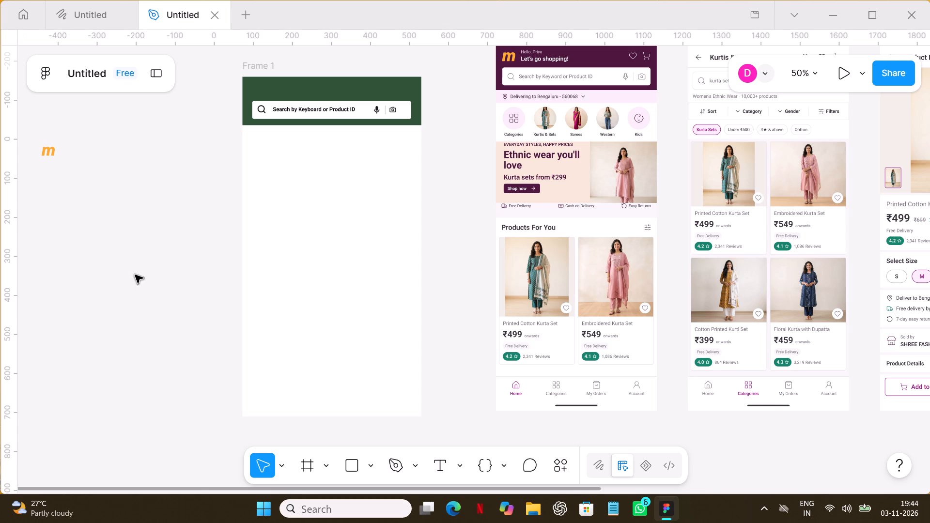
Start a new text reading "M" on the empty canvas below the orange logo, at about X -236, Y 284.
key(t)
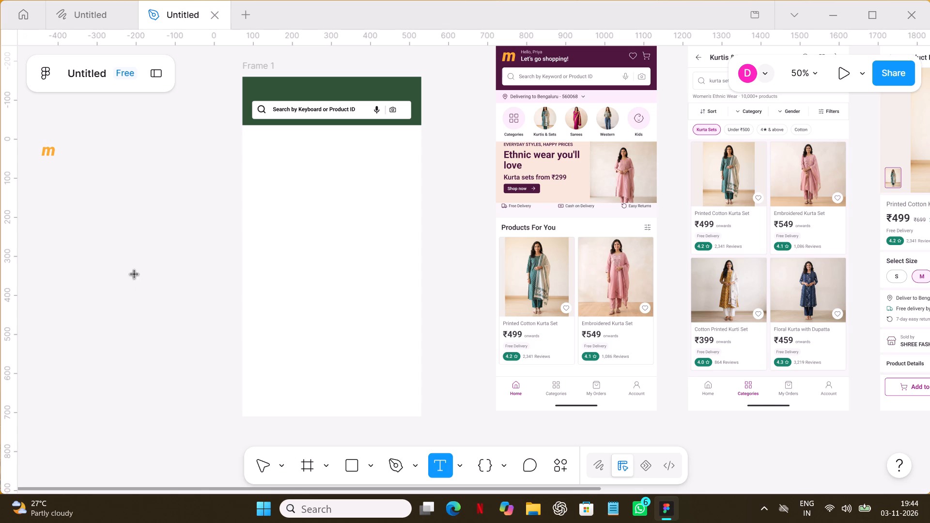
click(122, 250)
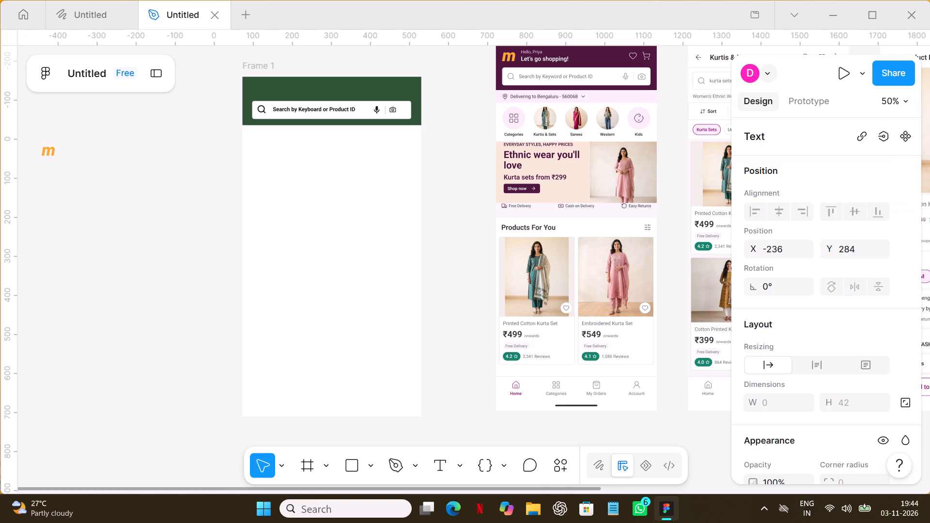
key(m)
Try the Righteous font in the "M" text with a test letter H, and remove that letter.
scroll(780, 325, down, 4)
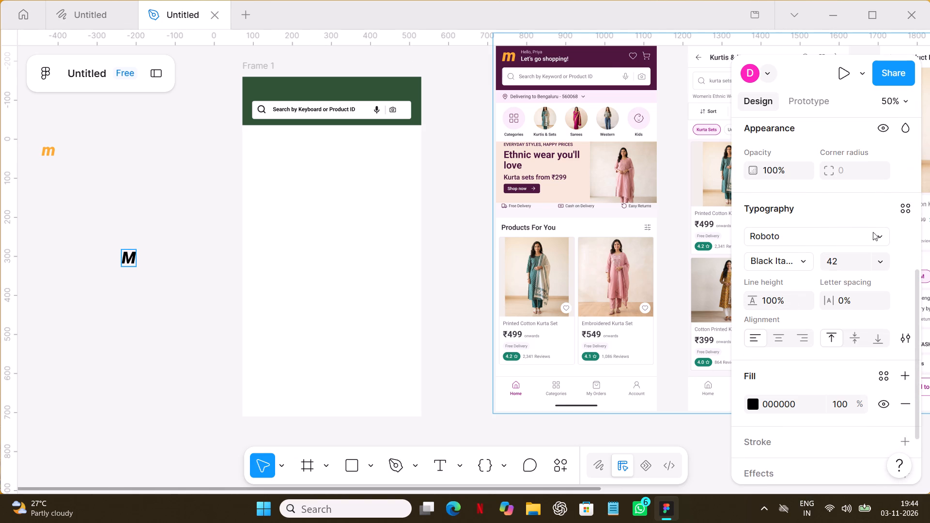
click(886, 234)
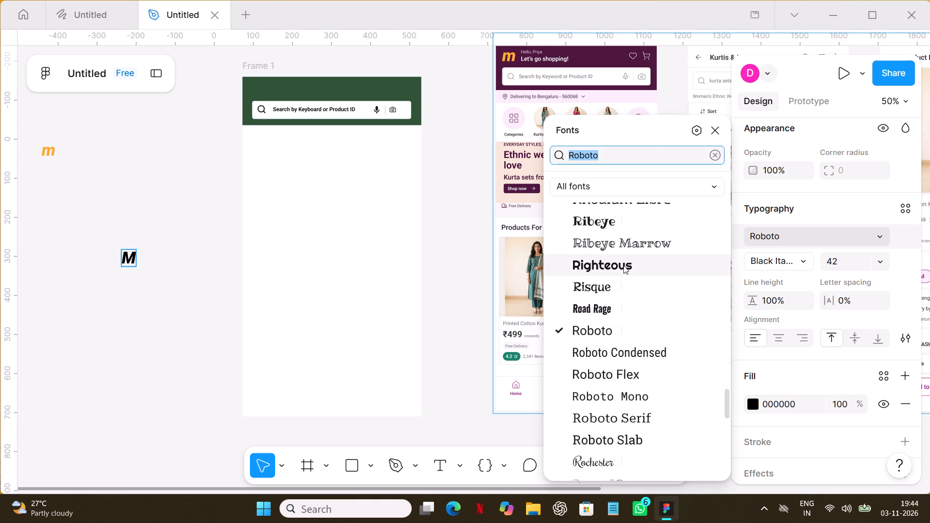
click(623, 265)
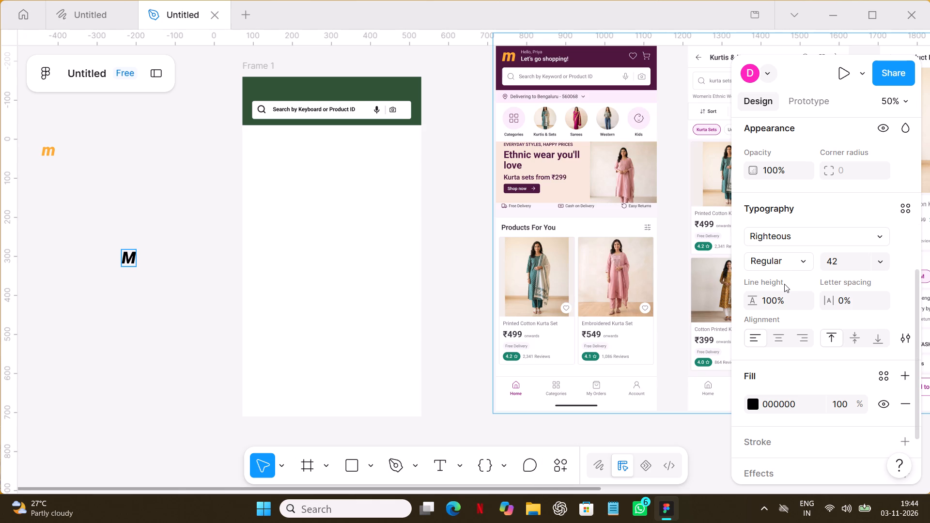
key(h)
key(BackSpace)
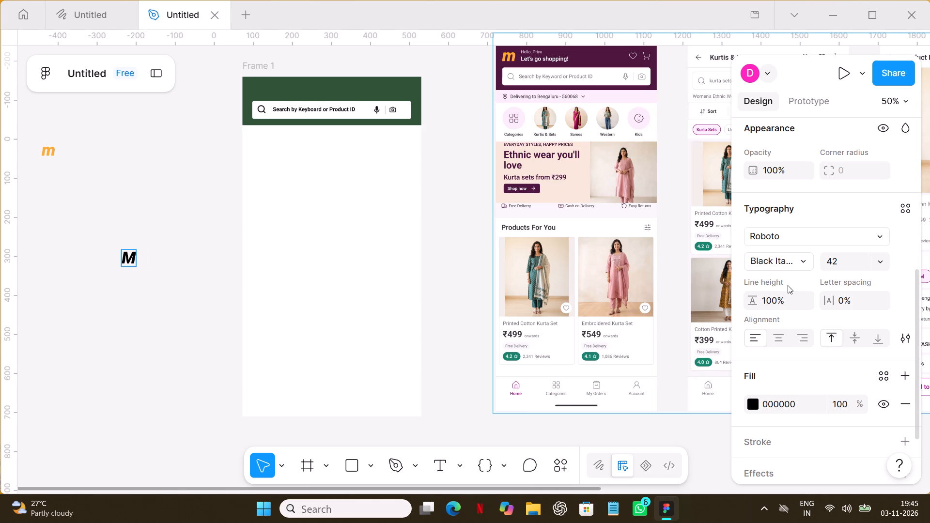
Choose the Righteous font and continue the text so that it reads "MESHOM".
click(885, 237)
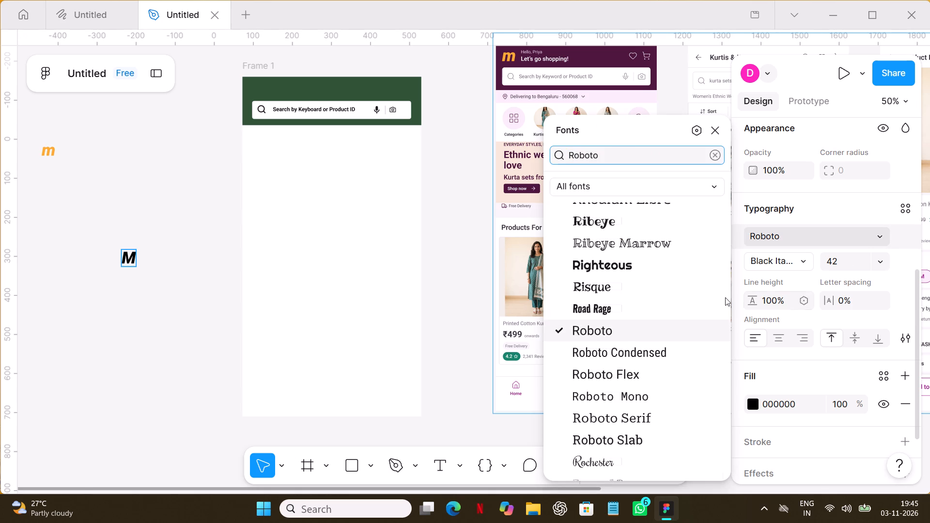
click(617, 260)
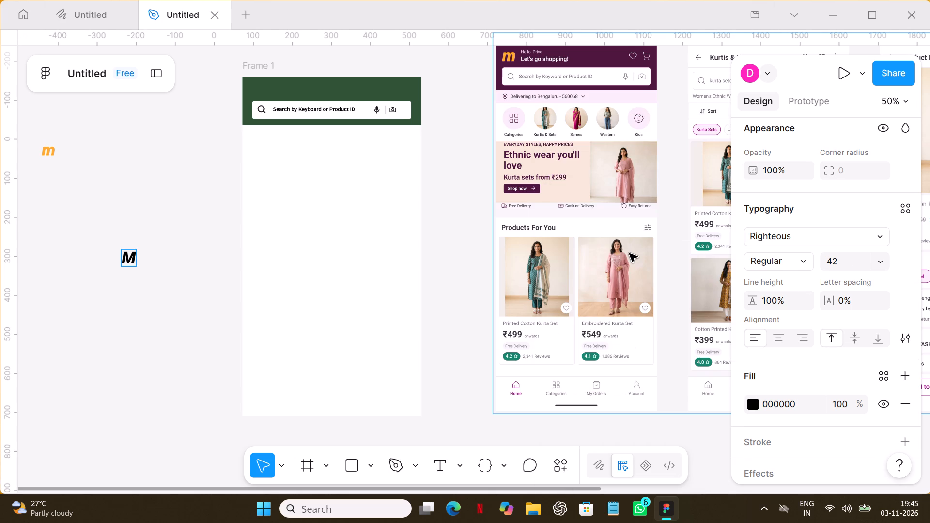
key(e)
key(s)
key(h)
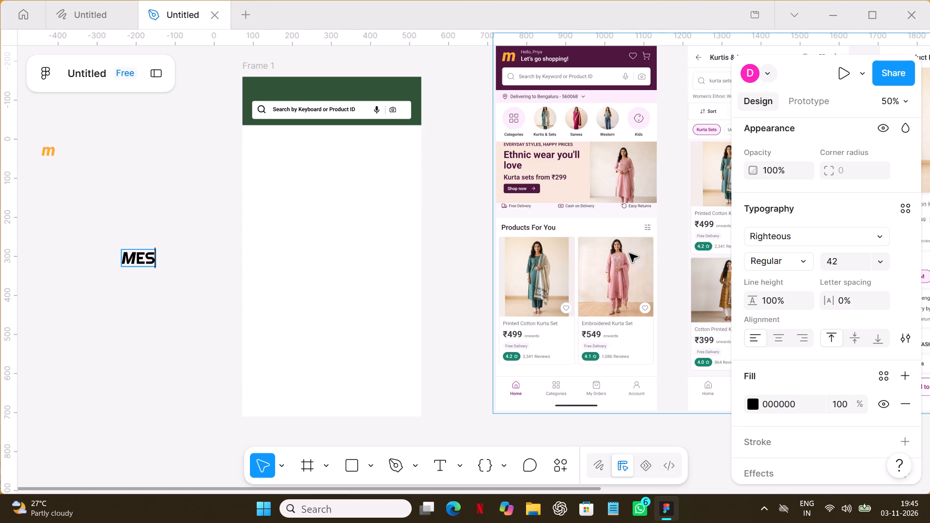
key(o)
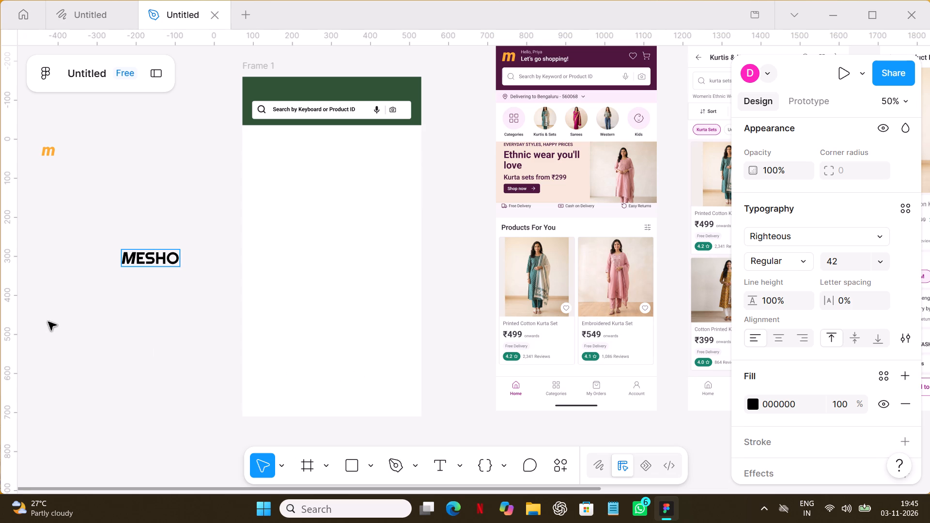
key(m)
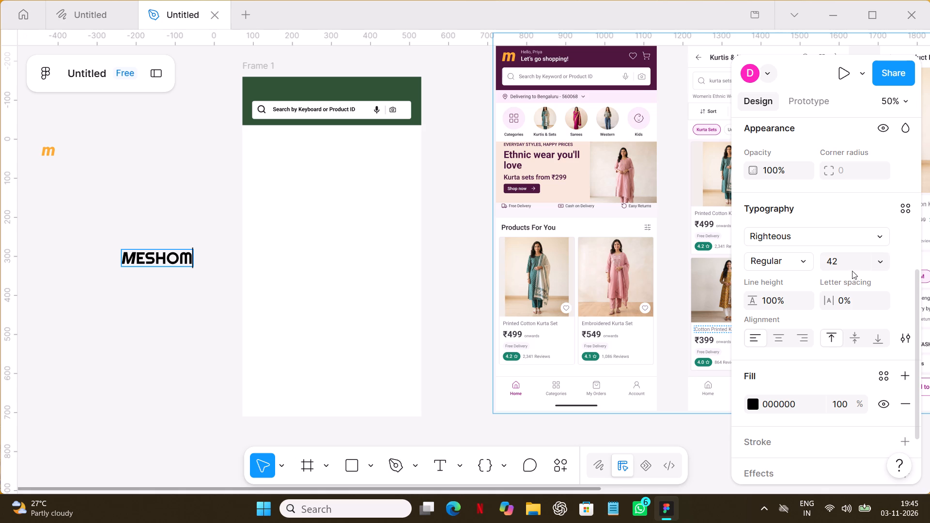
Choose the Sansita One font and add another "M" at the end of the "MESHOM" text.
click(883, 238)
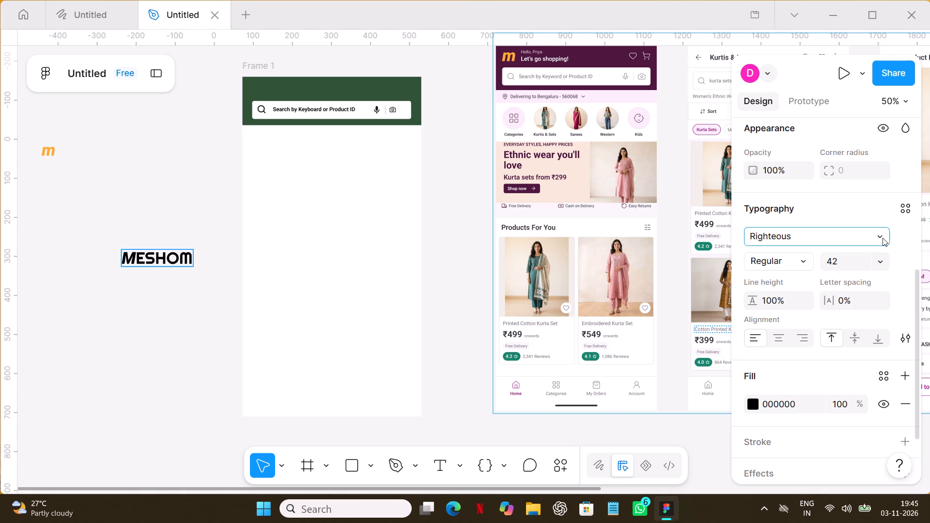
scroll(666, 297, down, 3)
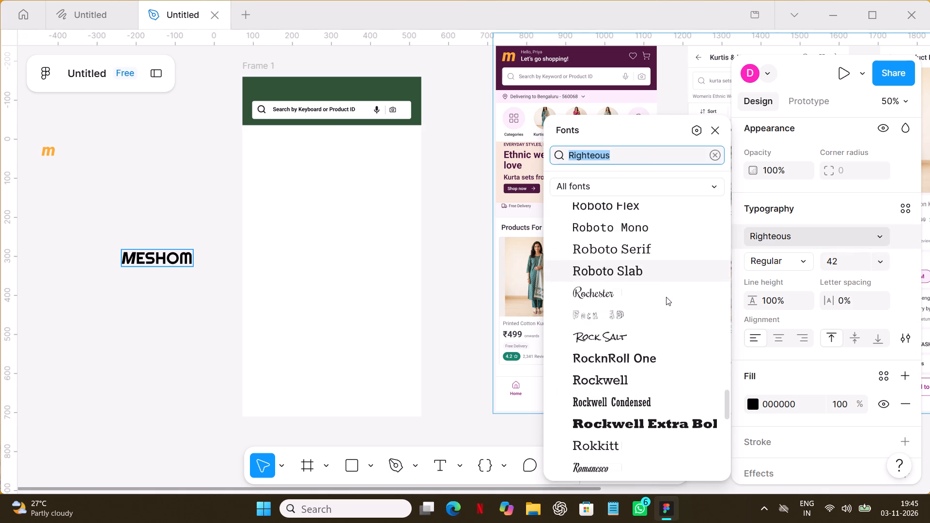
scroll(666, 297, down, 2)
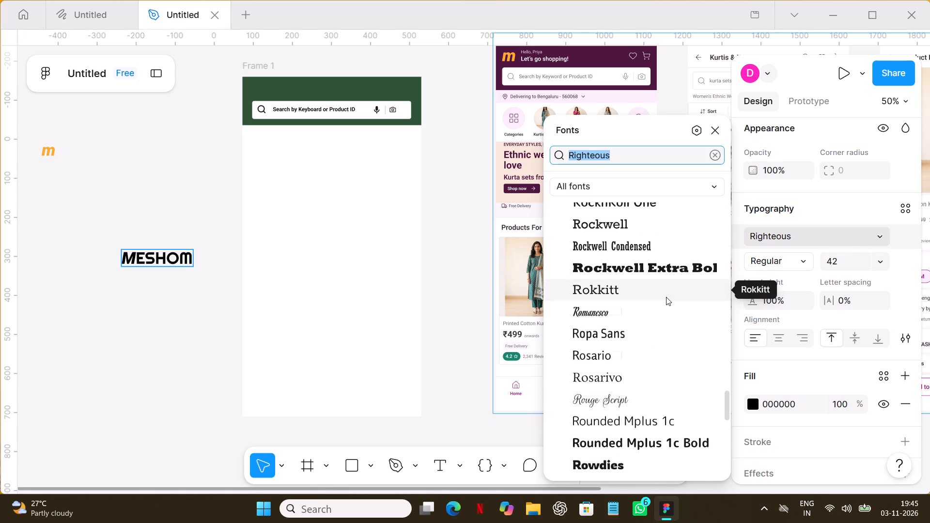
scroll(666, 297, down, 2)
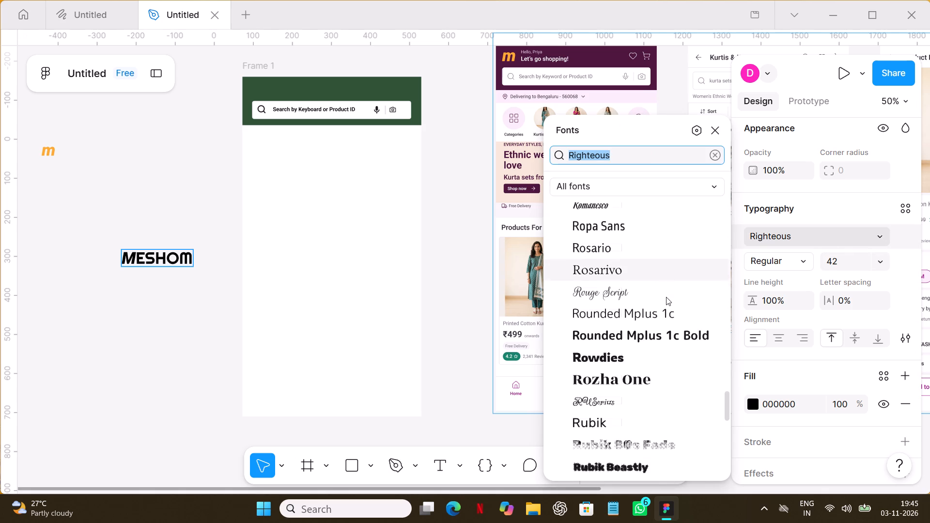
scroll(666, 297, down, 4)
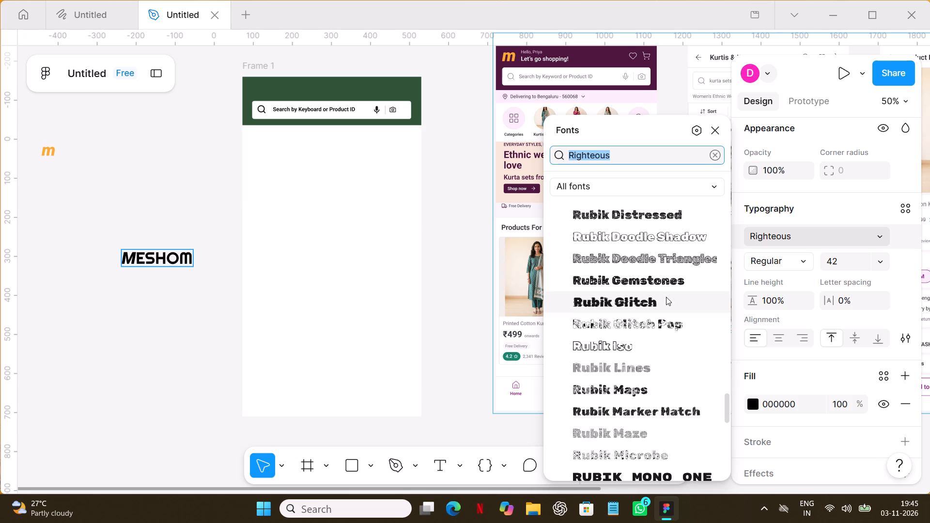
scroll(666, 297, down, 8)
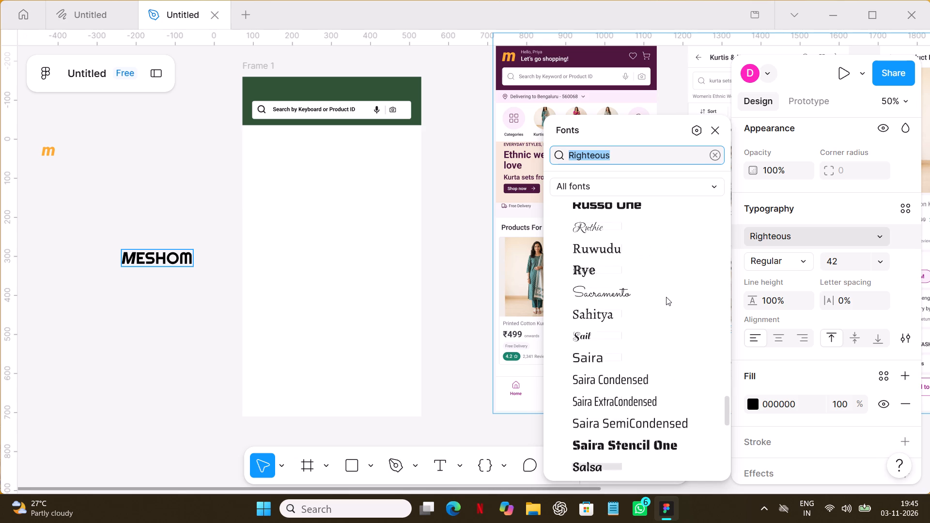
scroll(666, 297, down, 4)
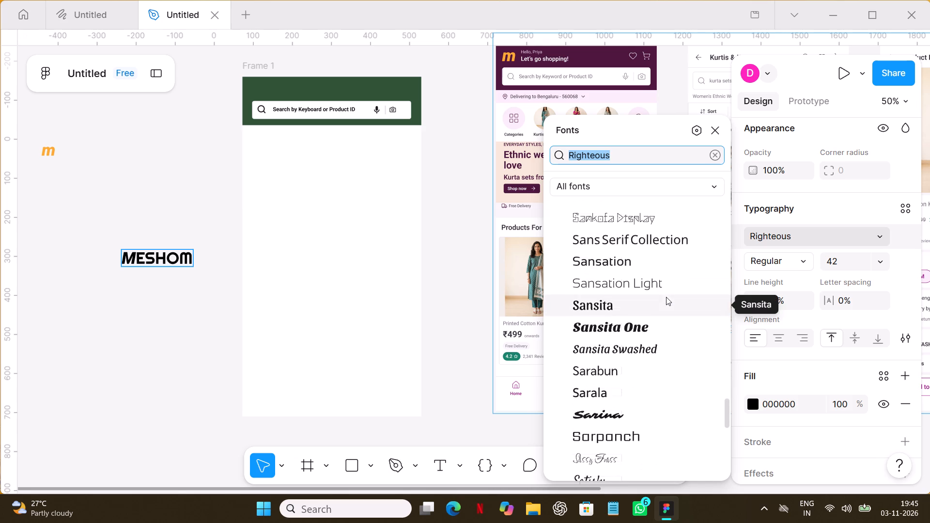
click(652, 324)
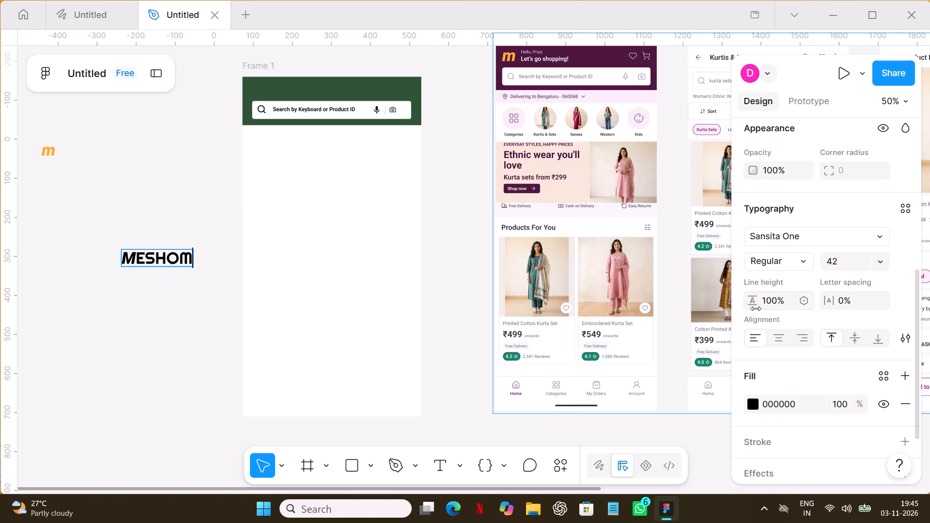
key(m)
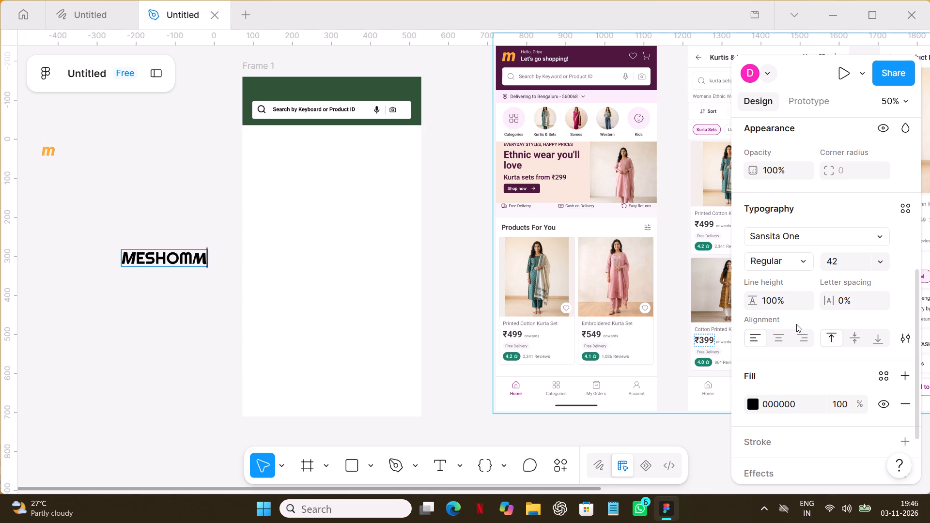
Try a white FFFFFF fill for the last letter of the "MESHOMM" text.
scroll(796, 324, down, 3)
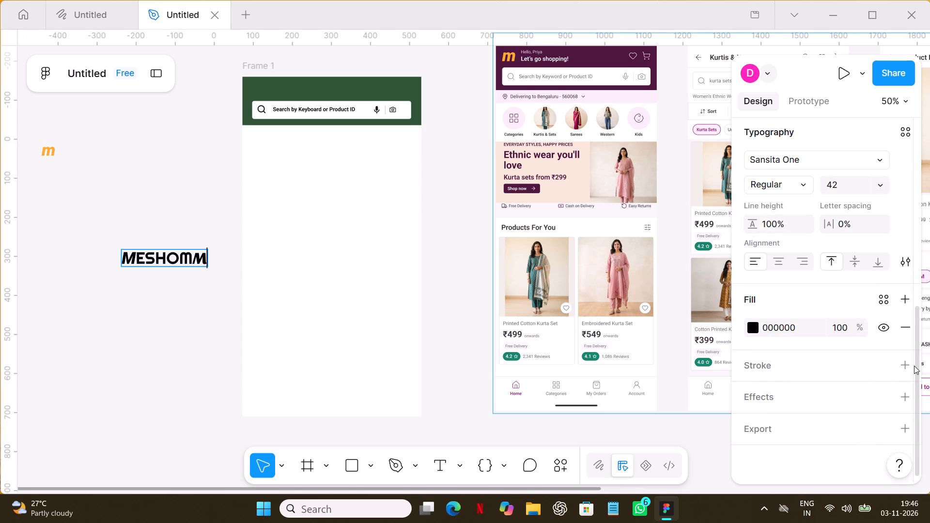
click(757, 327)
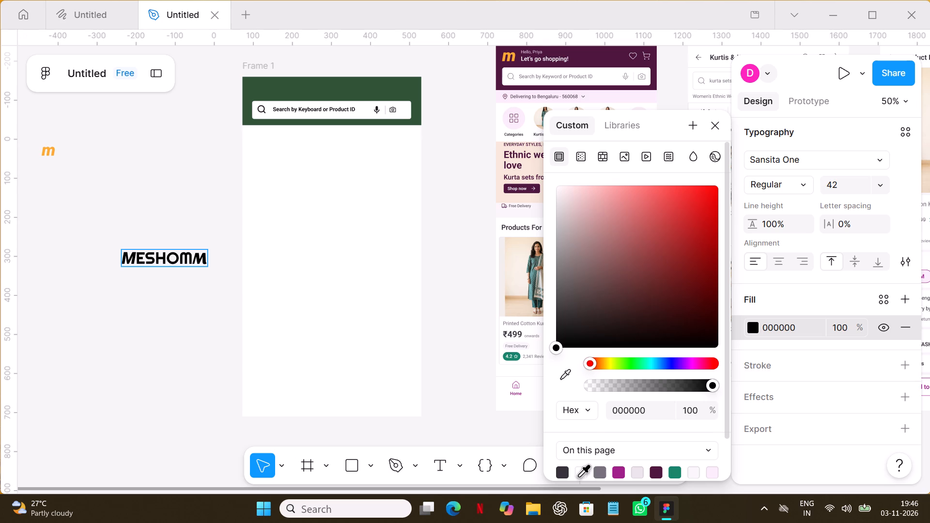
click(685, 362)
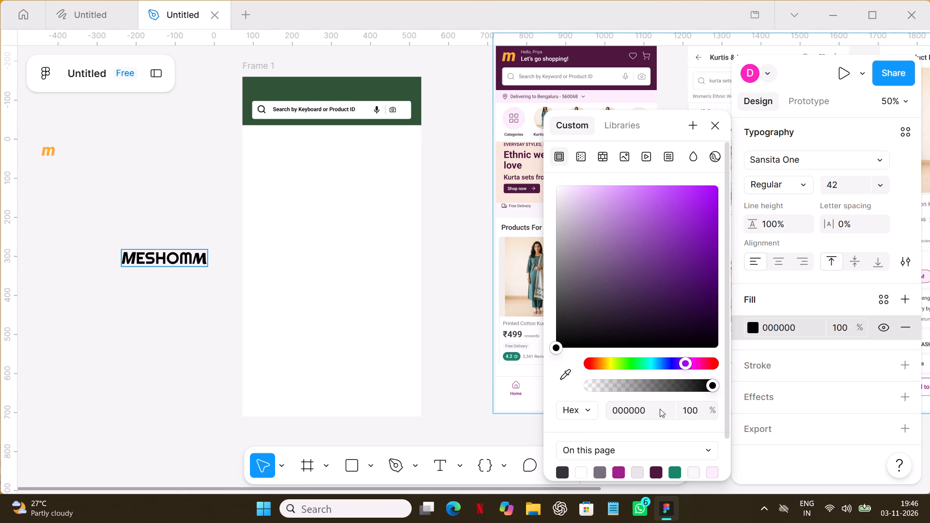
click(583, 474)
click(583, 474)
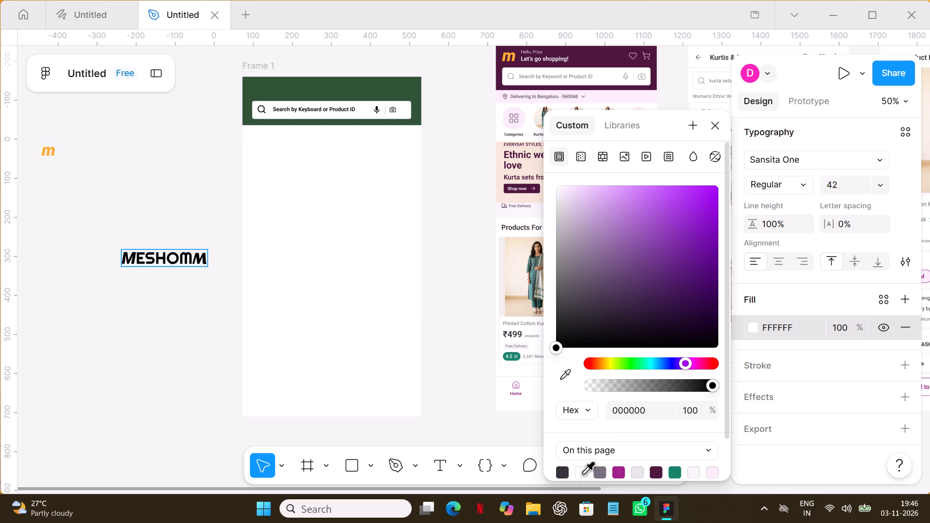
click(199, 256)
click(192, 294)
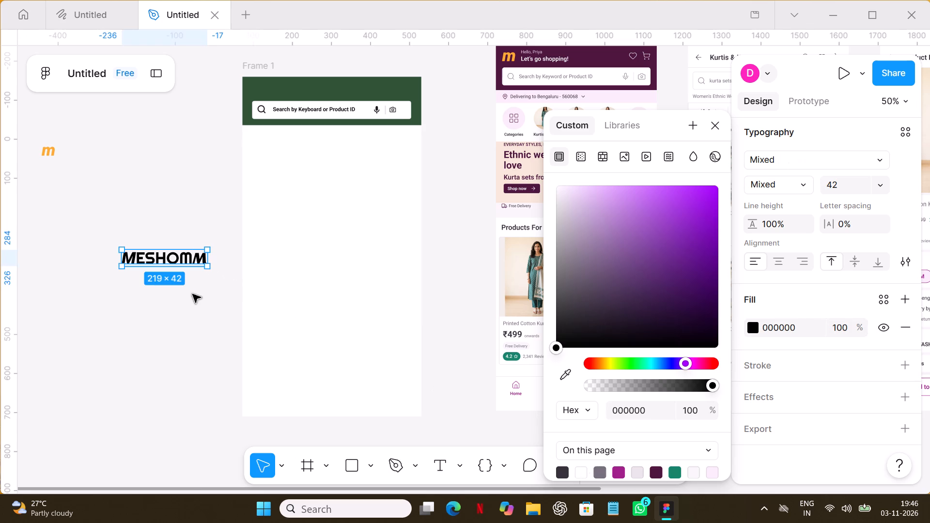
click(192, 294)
Delete the other letters of the "MESHOMM" text so that only the final Sansita One "M" is left.
click(198, 256)
triple_click(198, 256)
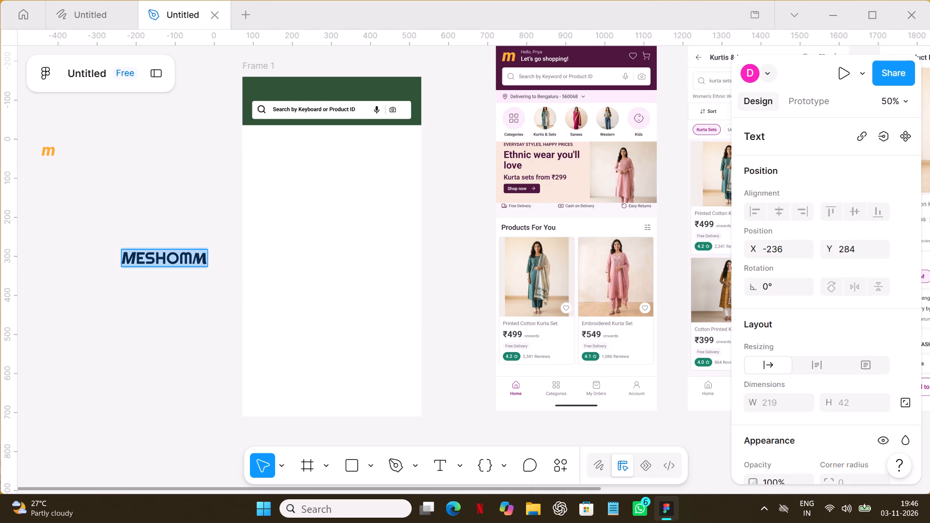
click(199, 258)
drag(201, 261, 201, 277)
double_click(200, 260)
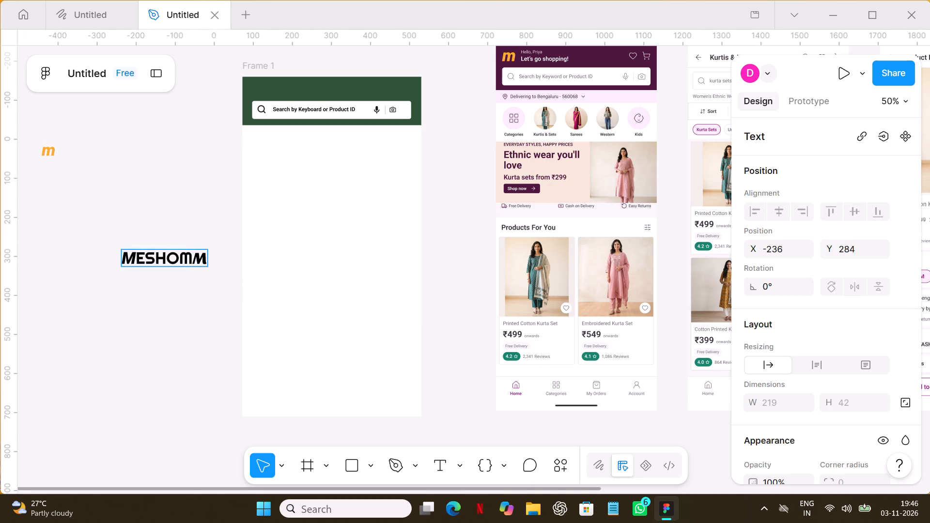
click(185, 258)
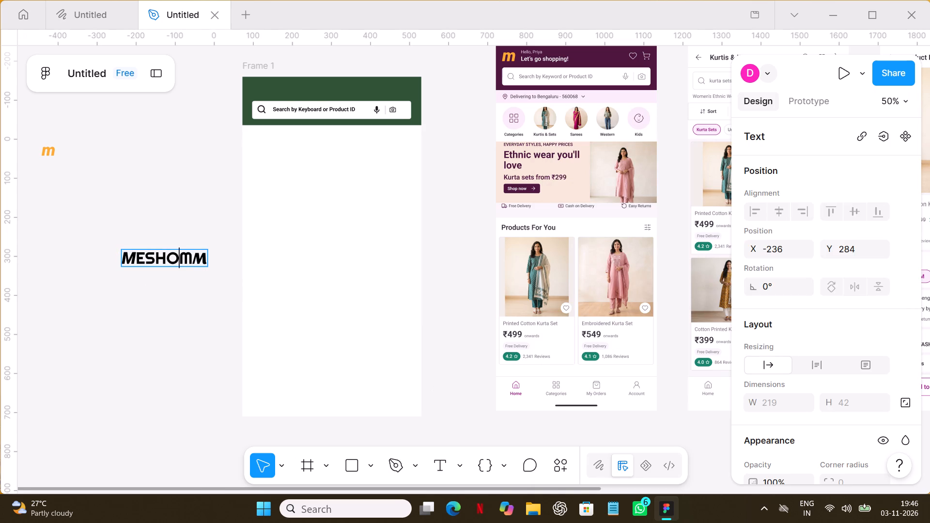
click(192, 259)
key(BackSpace)
key(BackSpace)
key(BackSpace)
key(BackSpace)
key(BackSpace)
key(BackSpace)
key(BackSpace)
key(BackSpace)
key(BackSpace)
key(BackSpace)
key(BackSpace)
key(BackSpace)
key(BackSpace)
key(BackSpace)
key(BackSpace)
click(155, 327)
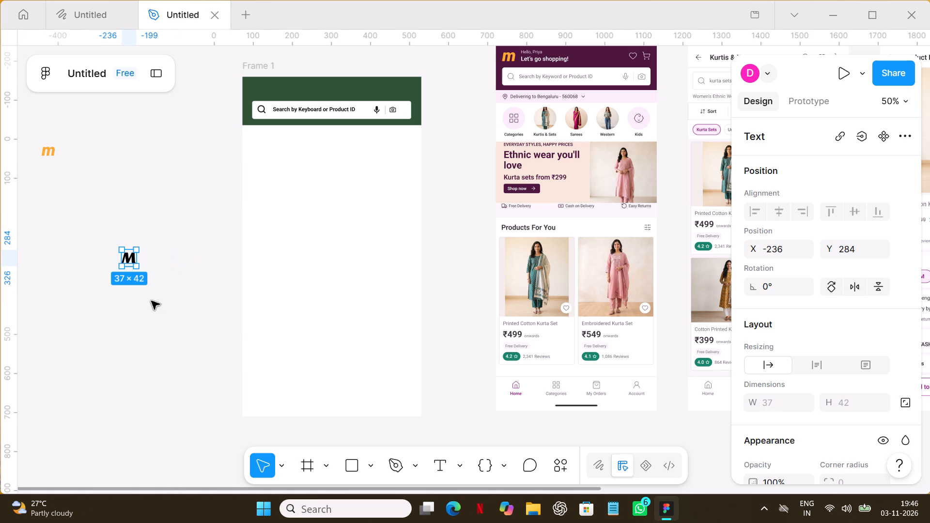
Try page colours on the "M" and give it the yellow fill E1BD1C.
double_click(131, 260)
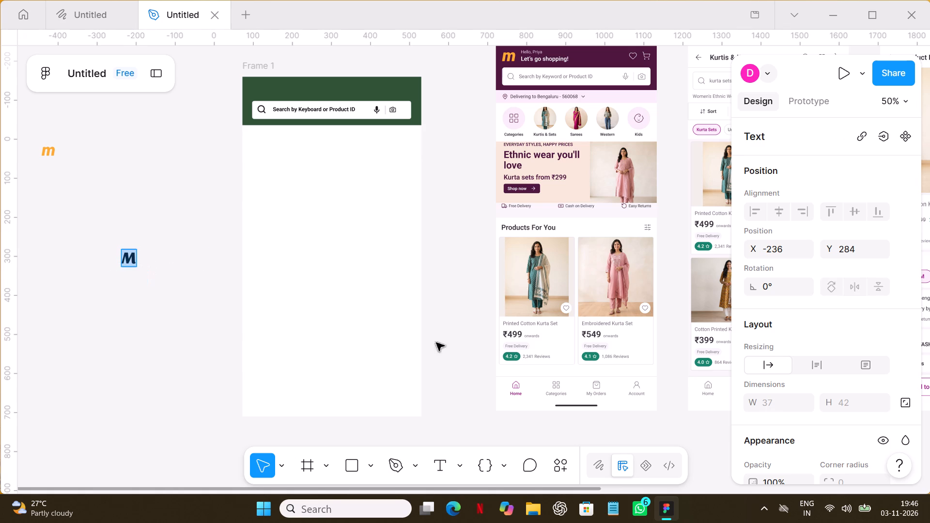
scroll(784, 427, down, 3)
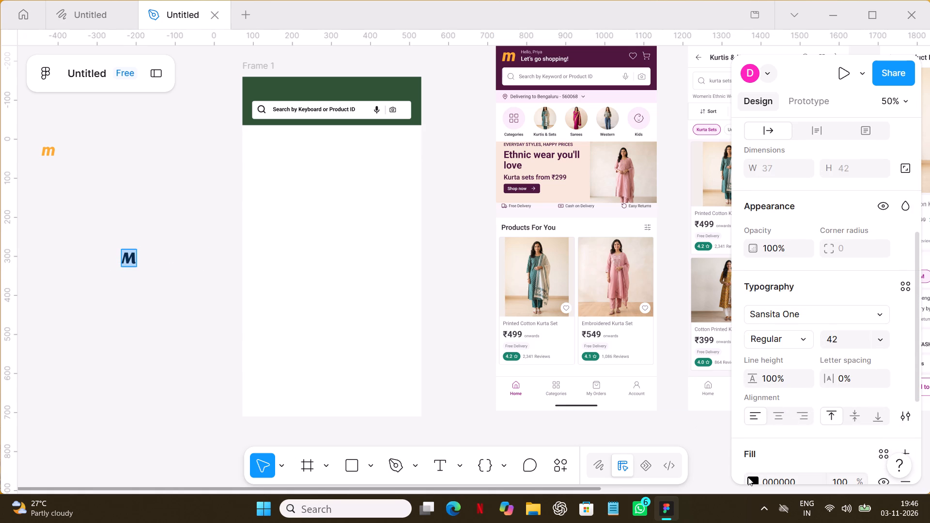
click(748, 477)
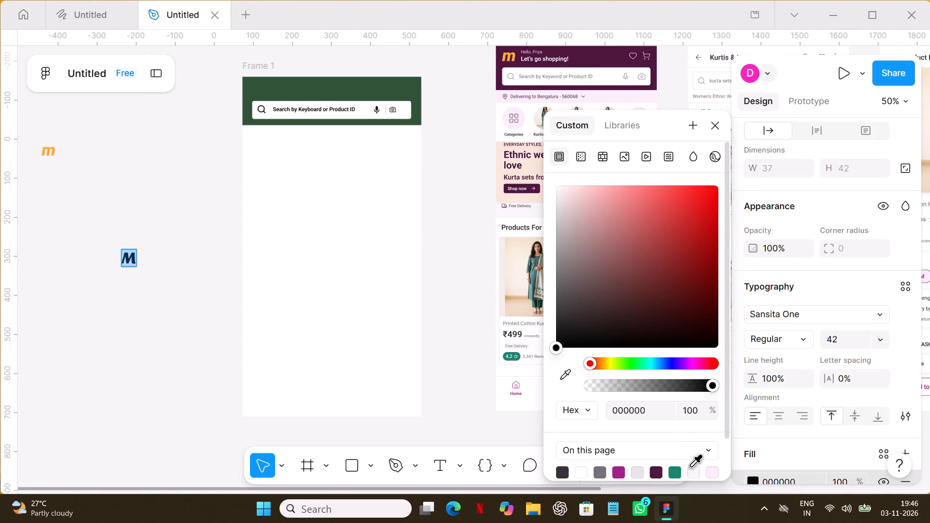
click(693, 468)
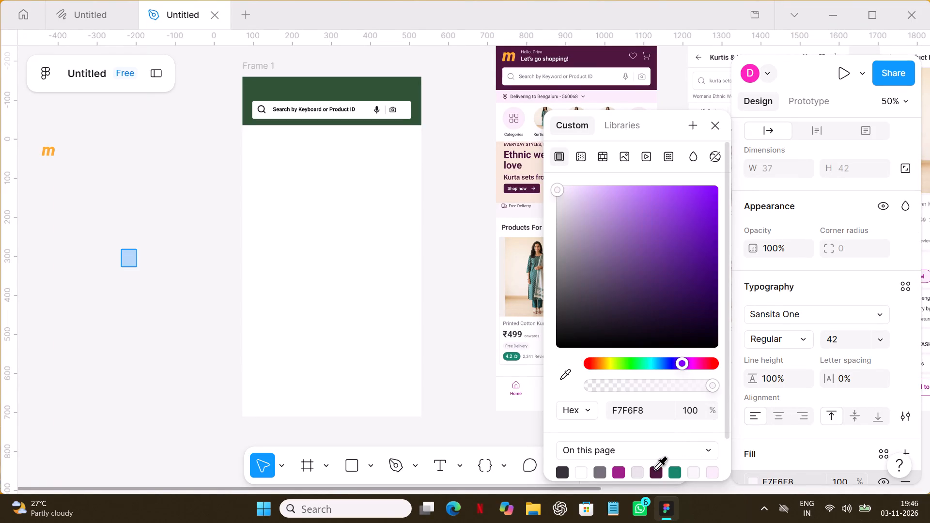
click(655, 469)
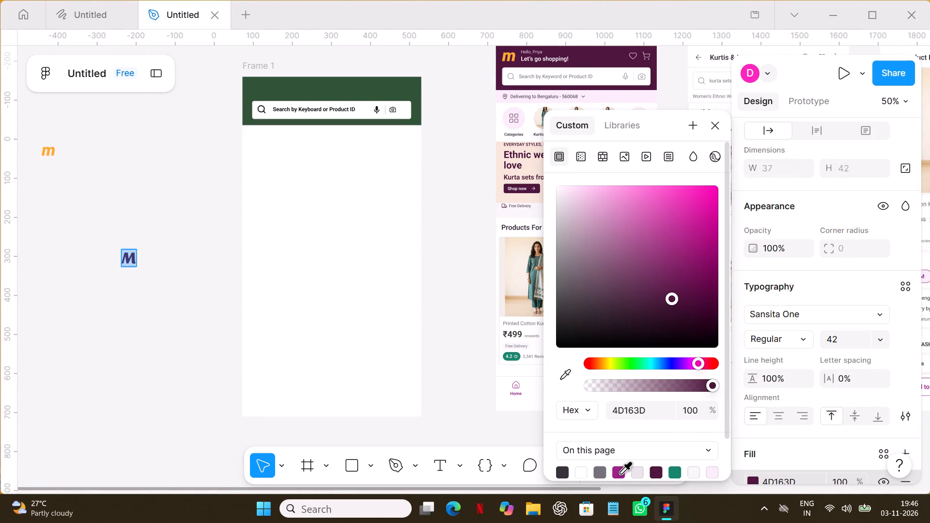
click(618, 473)
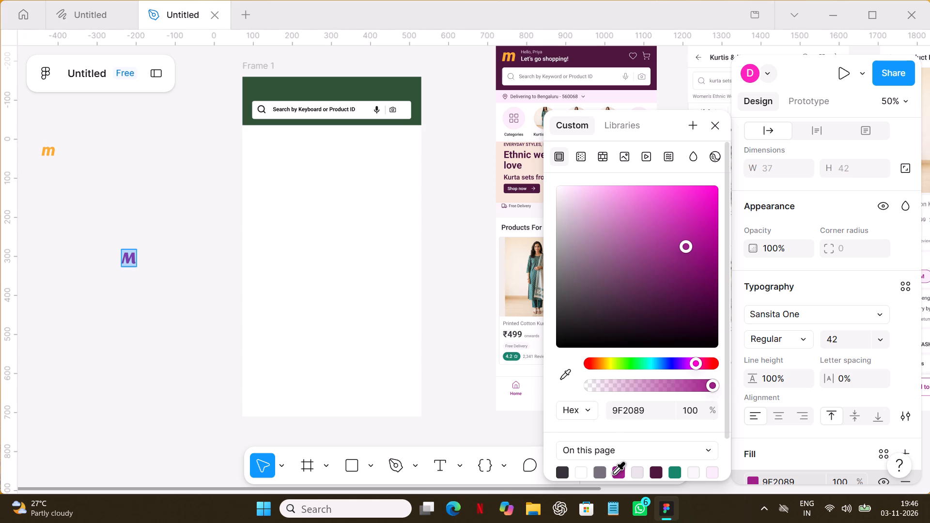
click(607, 364)
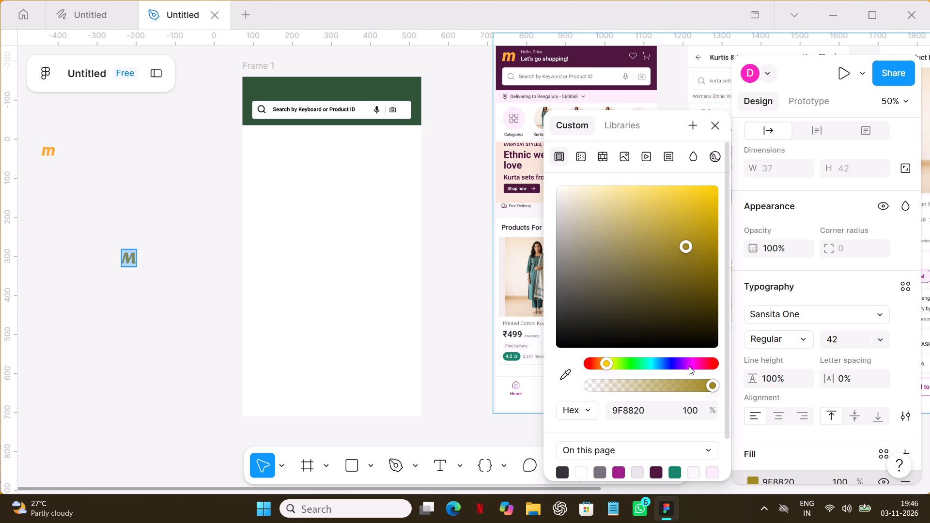
click(697, 226)
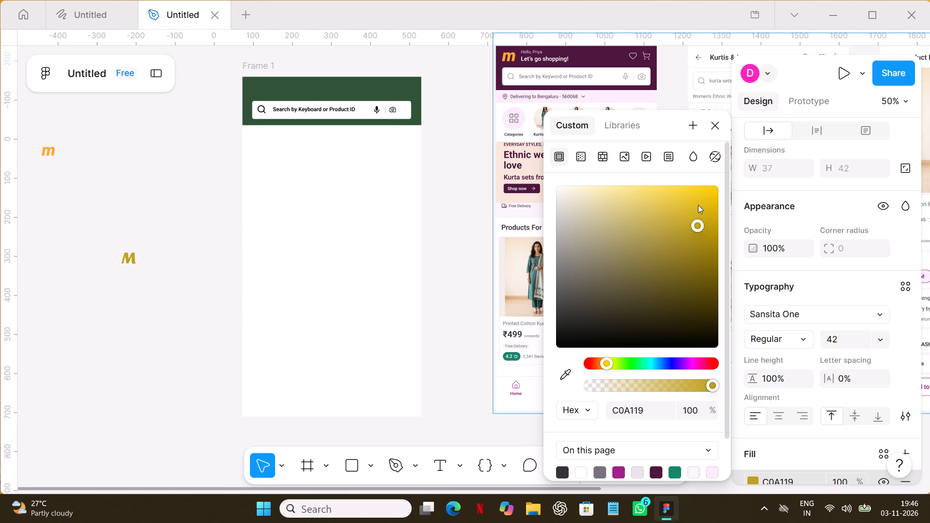
click(698, 205)
click(192, 403)
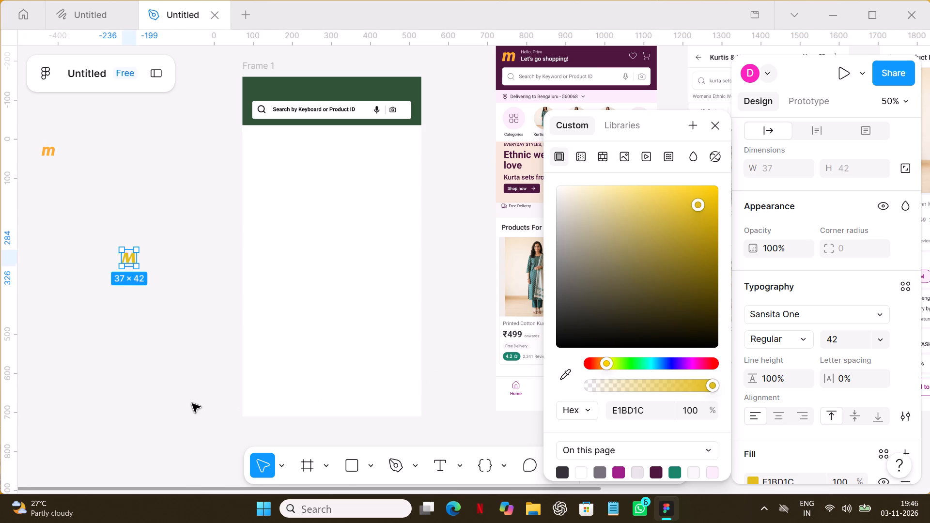
click(187, 308)
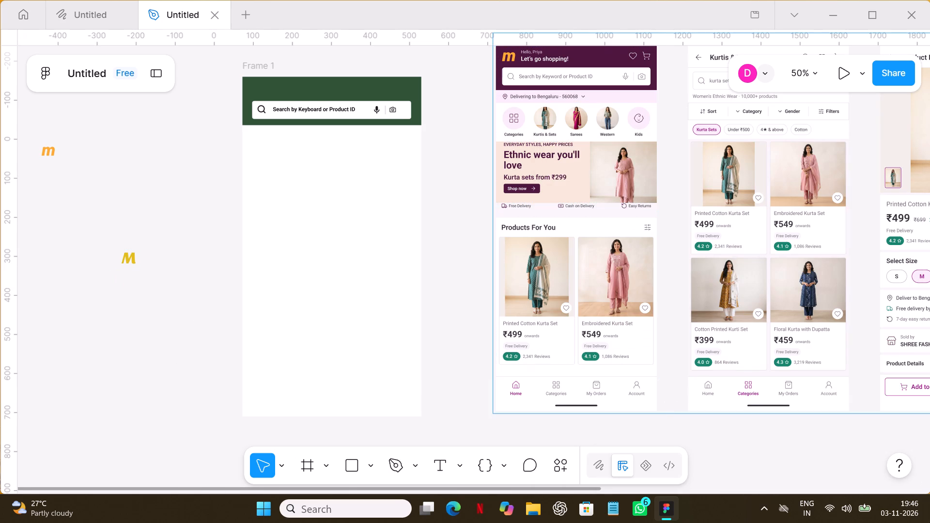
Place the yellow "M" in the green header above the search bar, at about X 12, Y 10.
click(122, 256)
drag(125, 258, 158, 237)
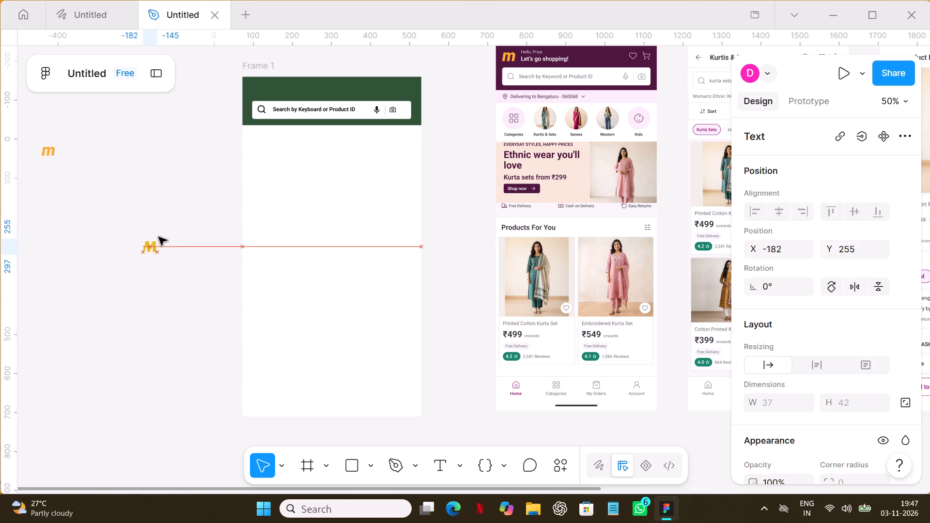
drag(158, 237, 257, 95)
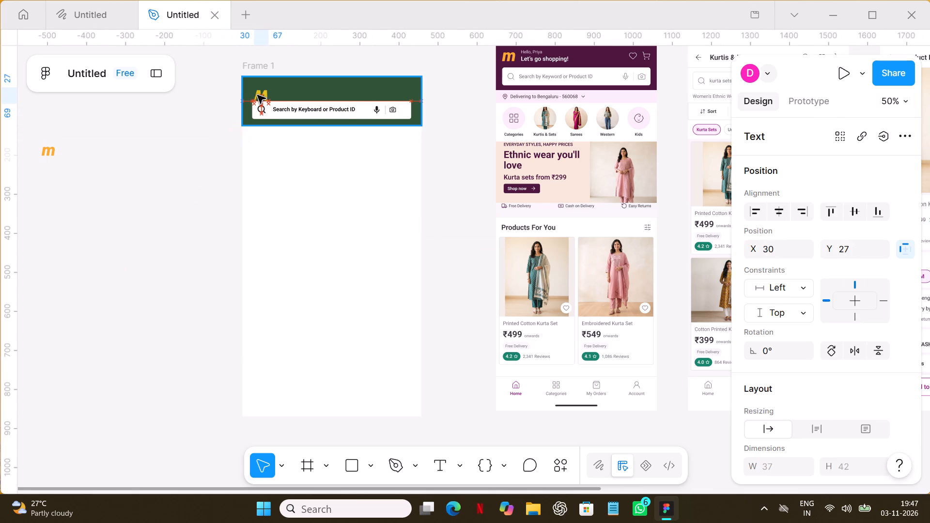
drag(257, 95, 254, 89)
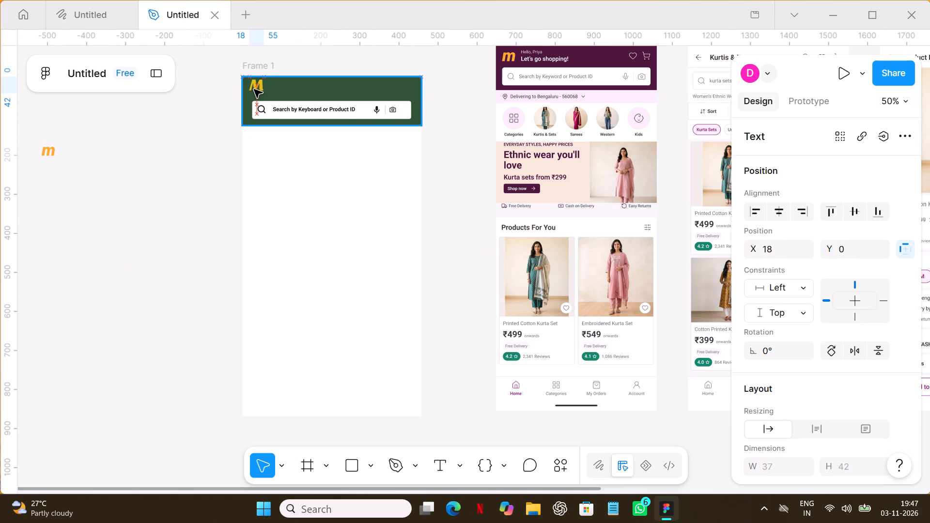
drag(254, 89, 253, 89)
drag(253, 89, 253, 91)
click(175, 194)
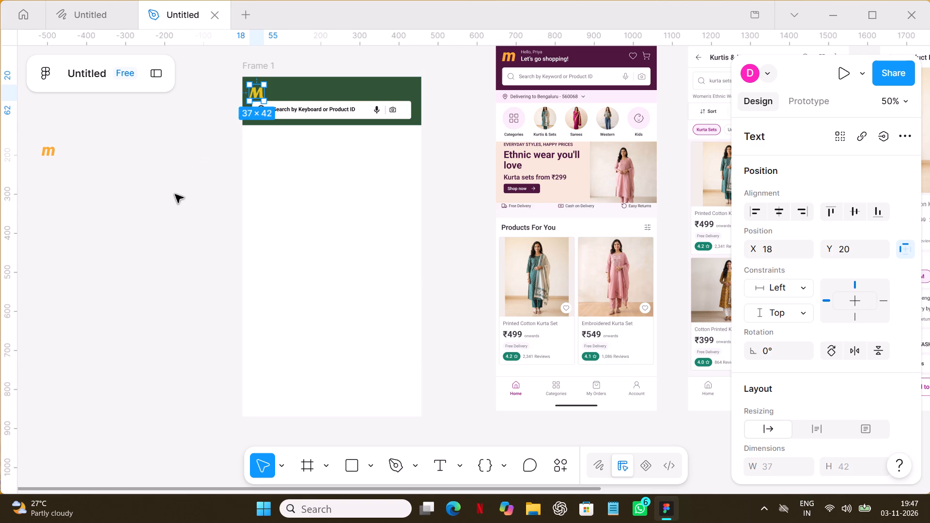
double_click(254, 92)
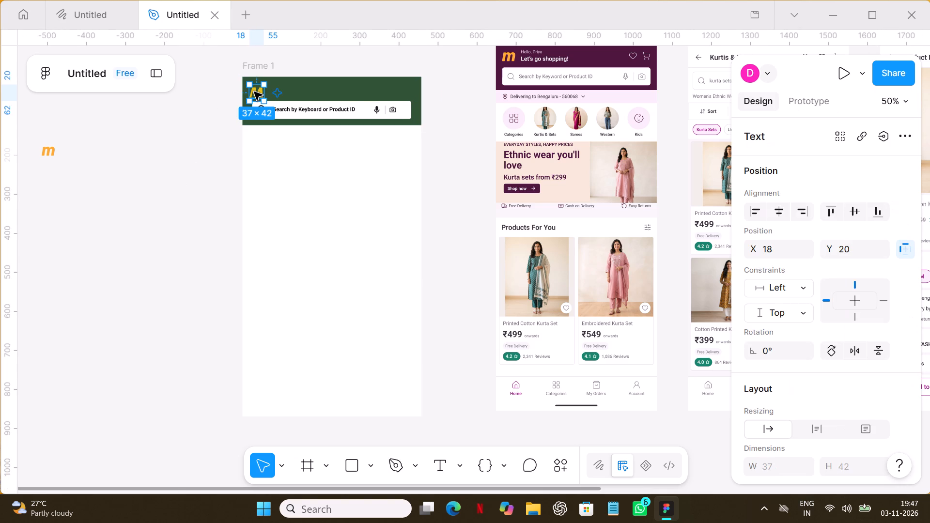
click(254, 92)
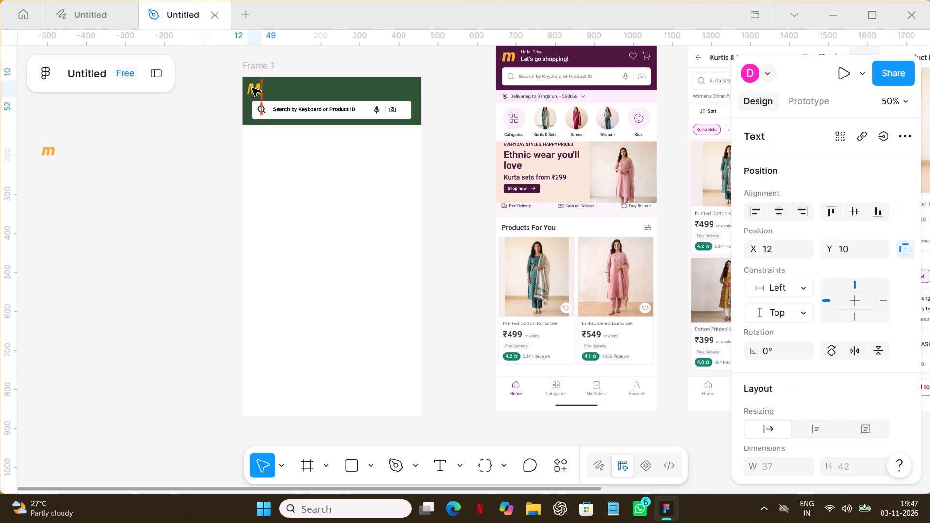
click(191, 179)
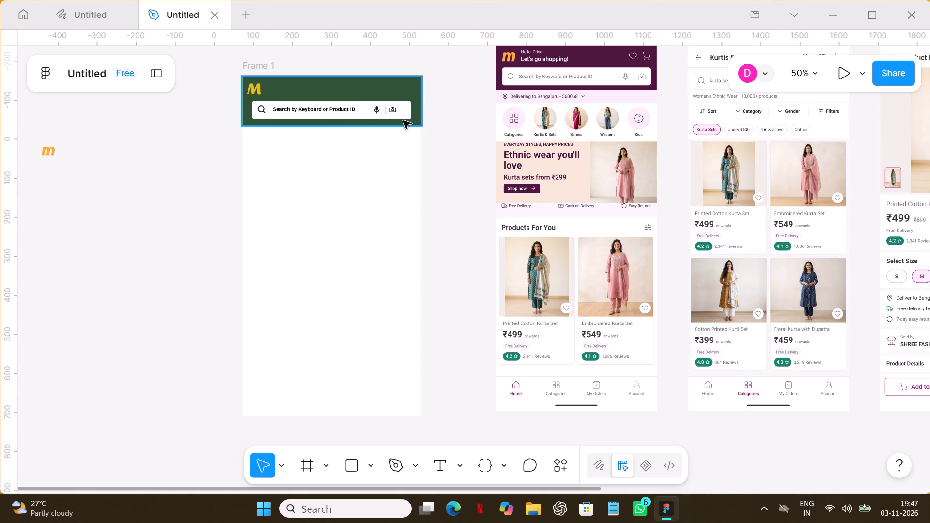
Move the yellow "M" out of the header onto the empty canvas beside Frame 1, at about X -127, Y 81.
click(255, 91)
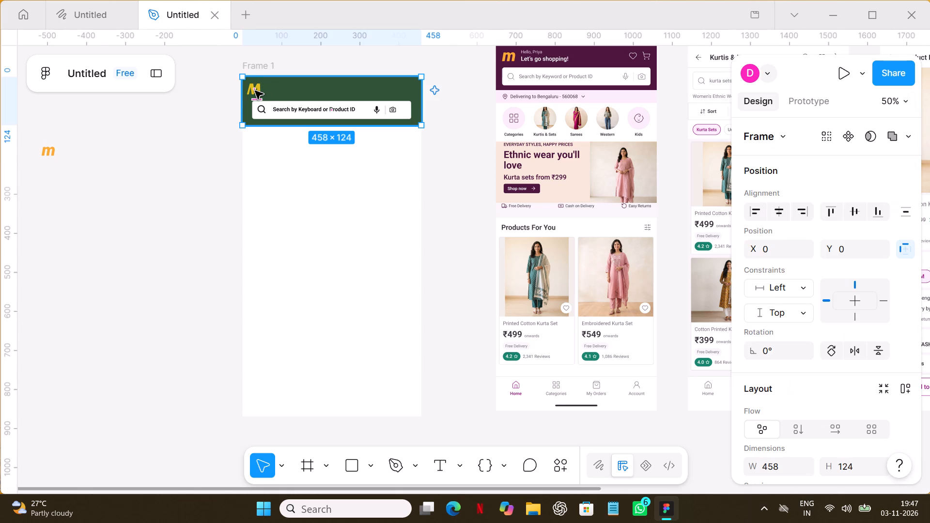
double_click(255, 91)
drag(255, 91, 172, 181)
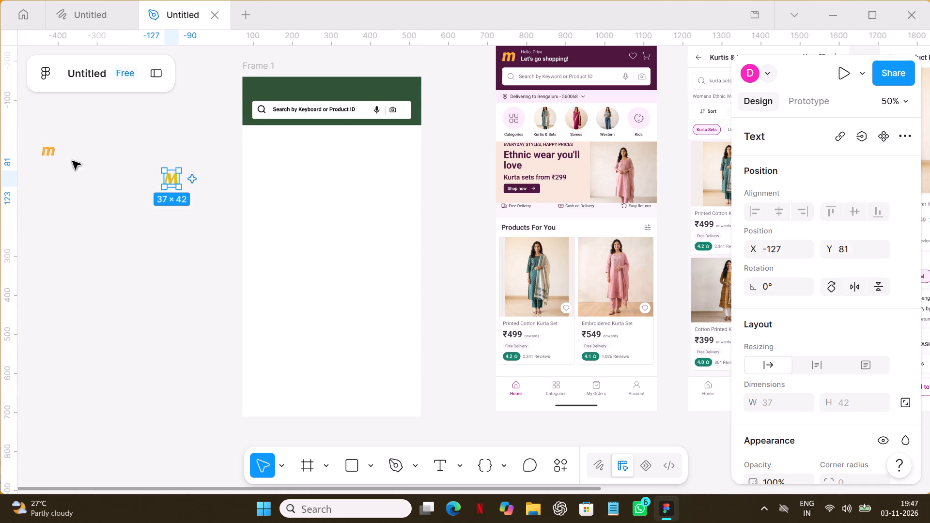
Move the orange "m" logo into Frame 1's green header, just above the left end of the search bar.
drag(55, 154, 263, 92)
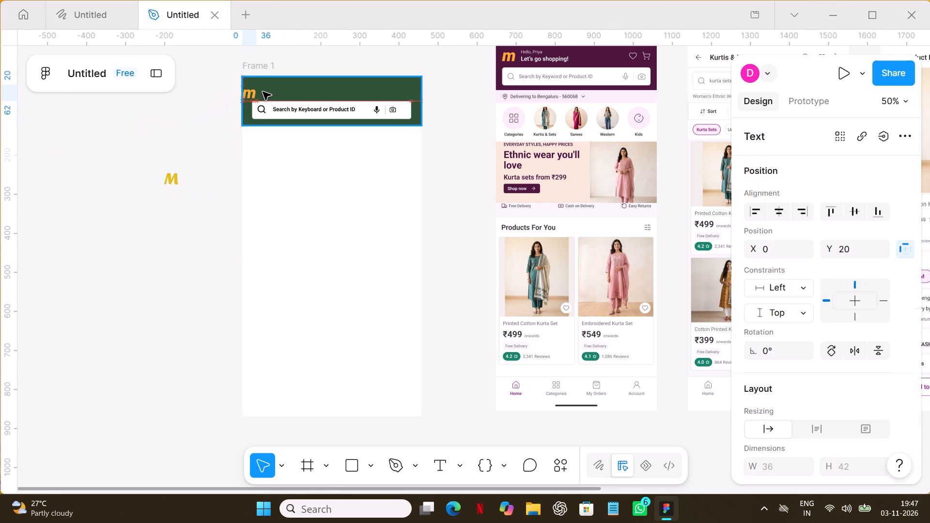
drag(263, 92, 262, 97)
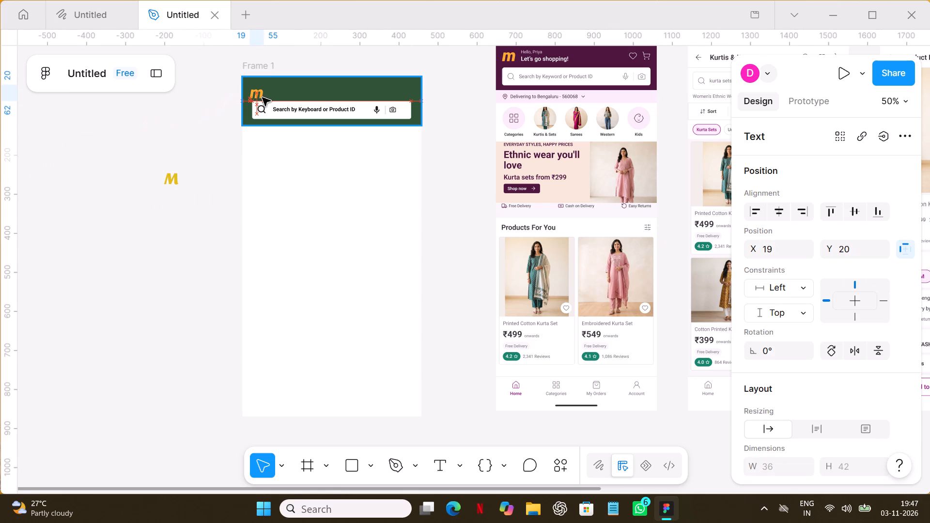
drag(262, 97, 263, 90)
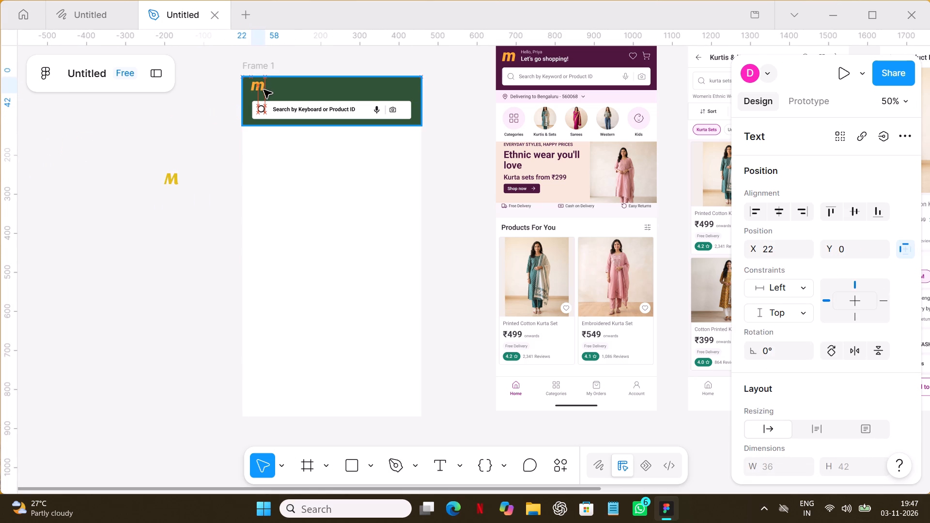
drag(263, 90, 262, 91)
click(196, 229)
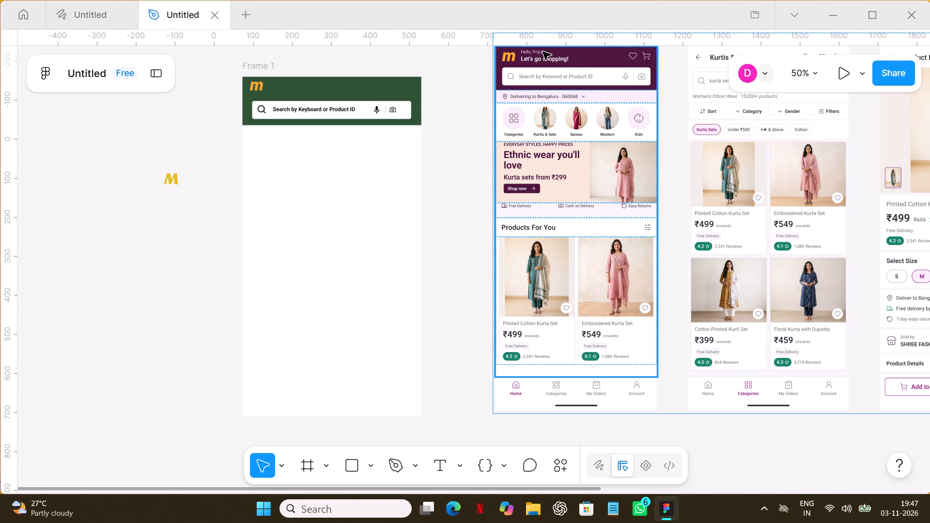
scroll(474, 123, up, 1)
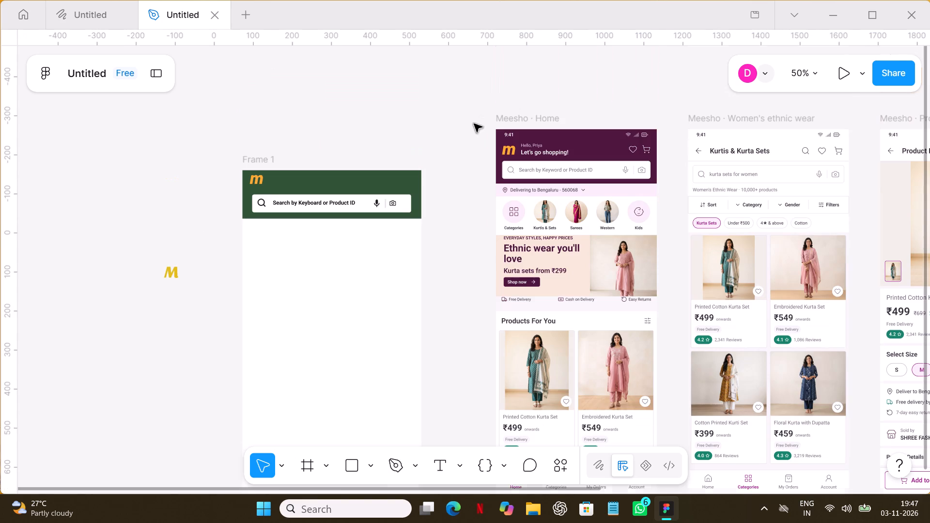
Move the green header down inside Frame 1 to Y 20, keeping X at 0.
scroll(474, 123, down, 1)
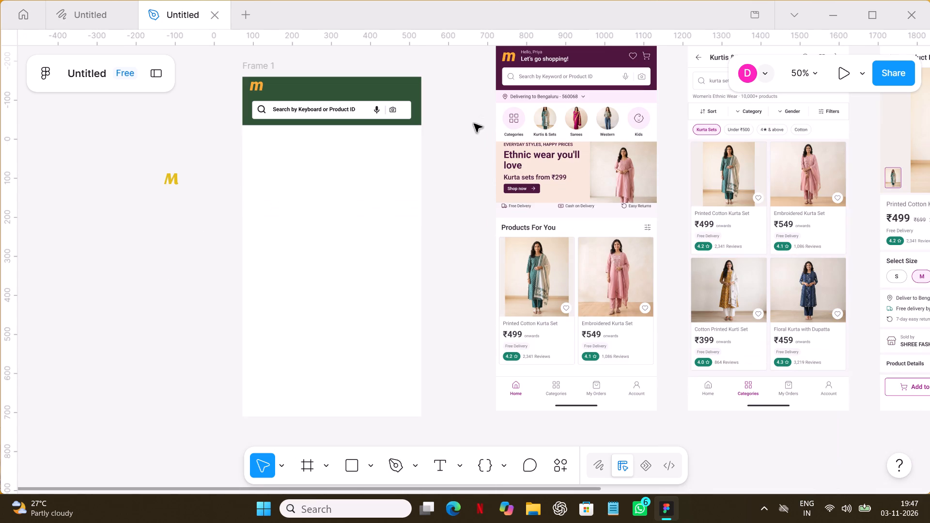
click(259, 90)
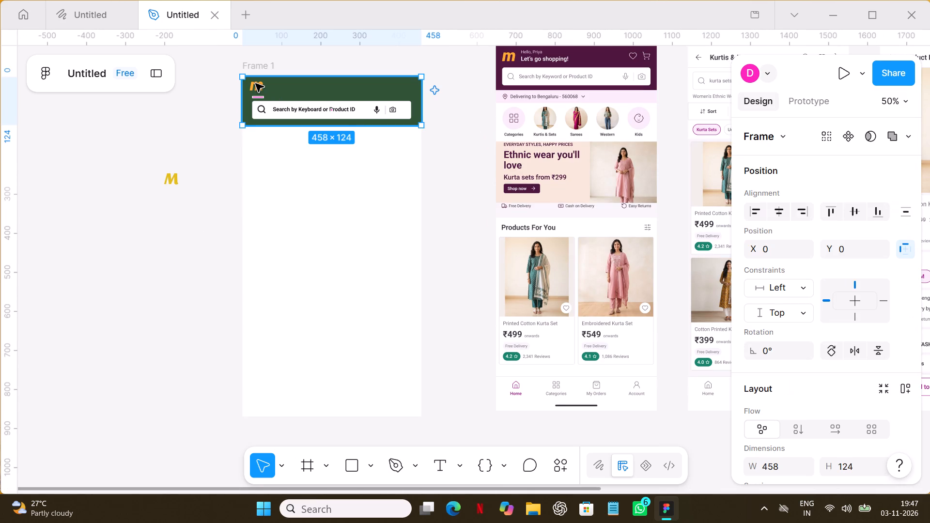
click(255, 83)
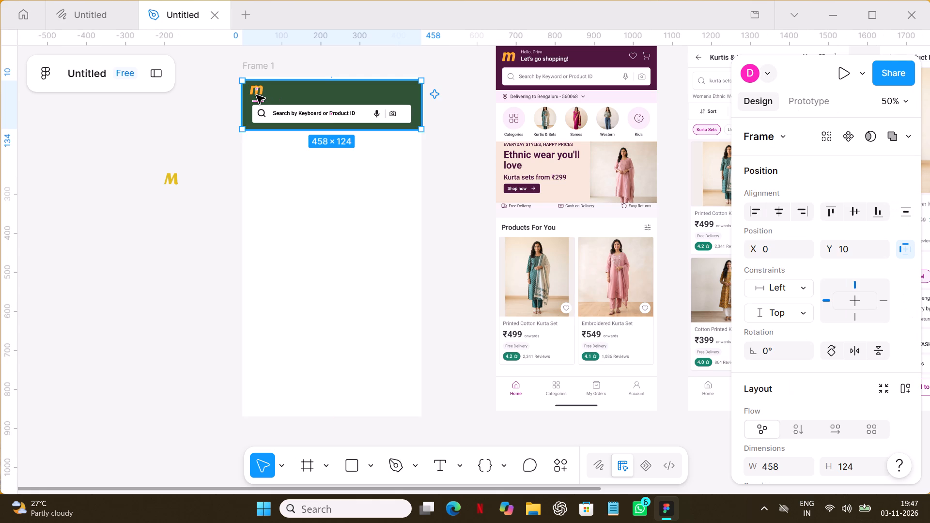
click(289, 92)
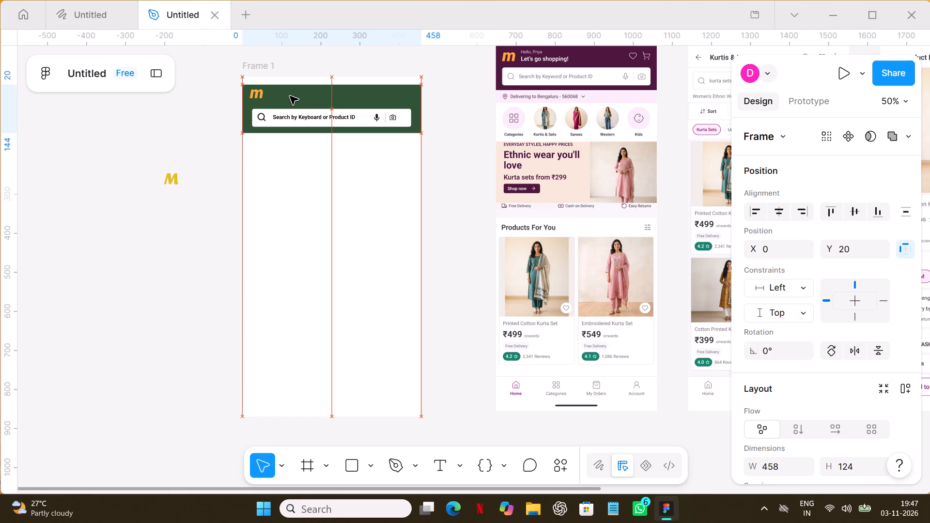
click(207, 190)
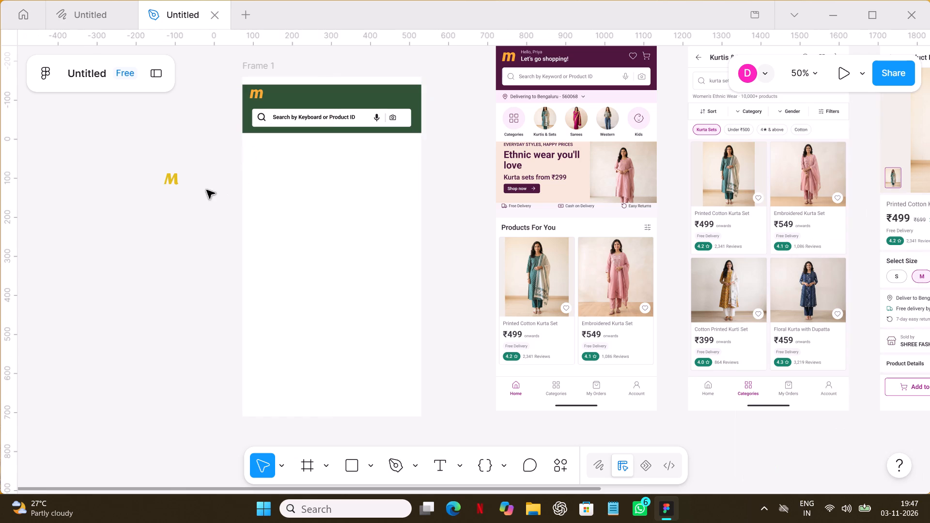
Shift the orange "m" logo slightly left within the green header, to about X 13.
click(257, 92)
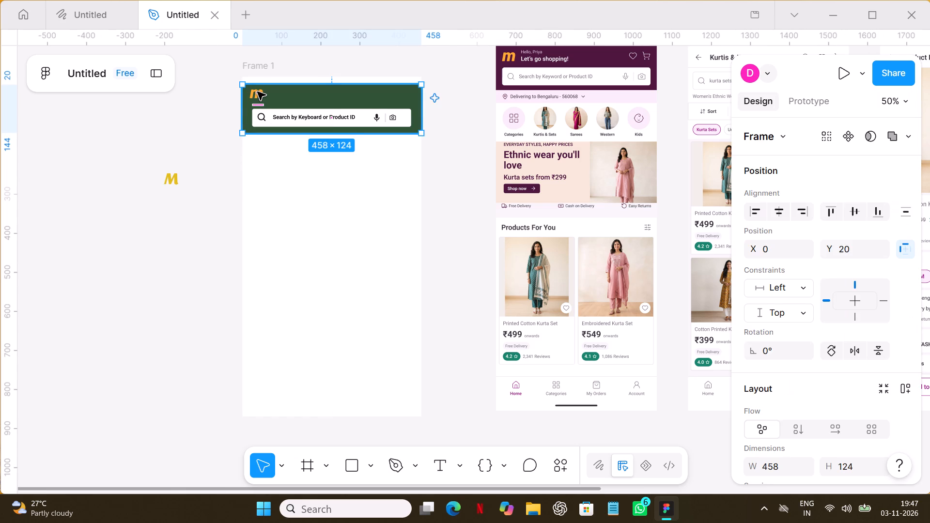
click(257, 92)
click(257, 92)
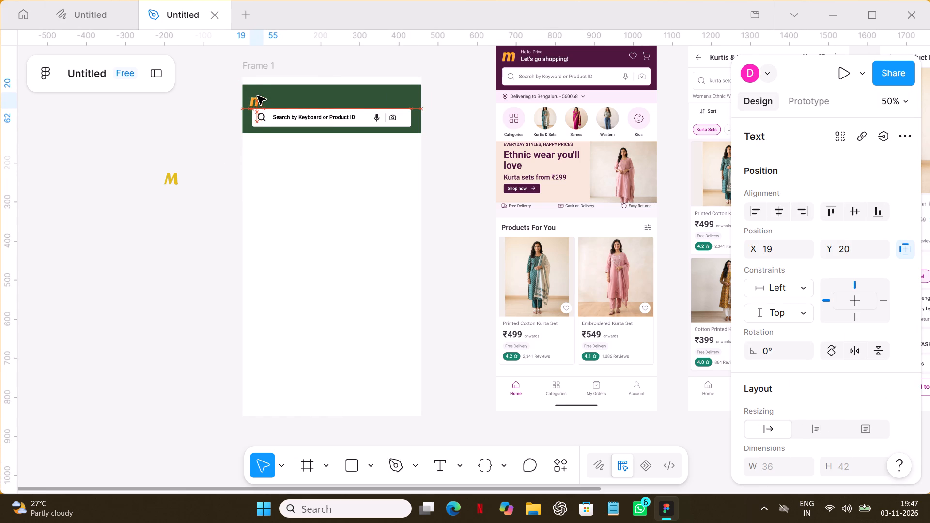
click(231, 211)
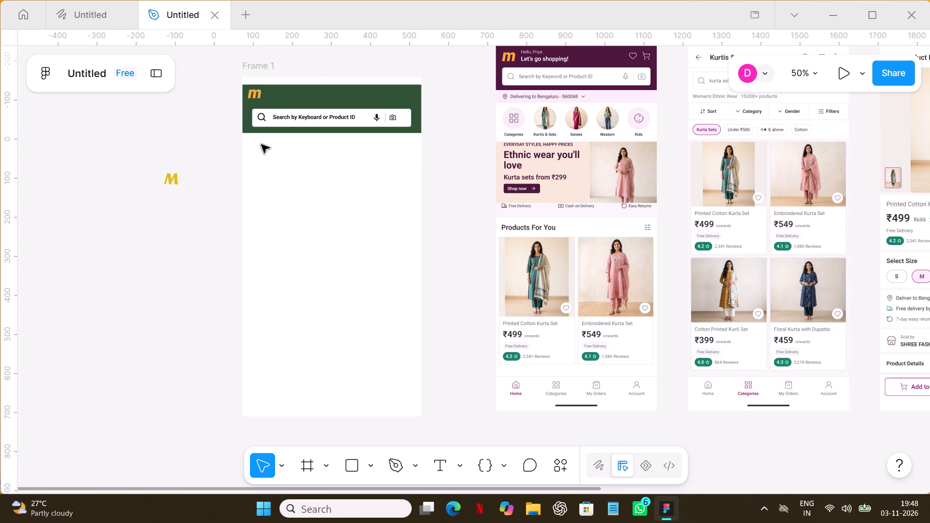
Move the whole green header further down inside Frame 1 to Y 26.
click(255, 97)
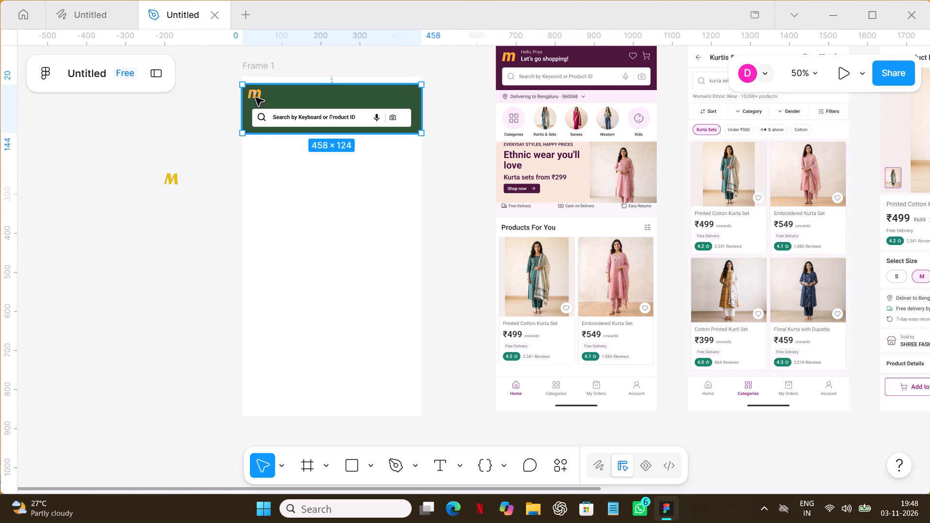
click(255, 97)
click(254, 91)
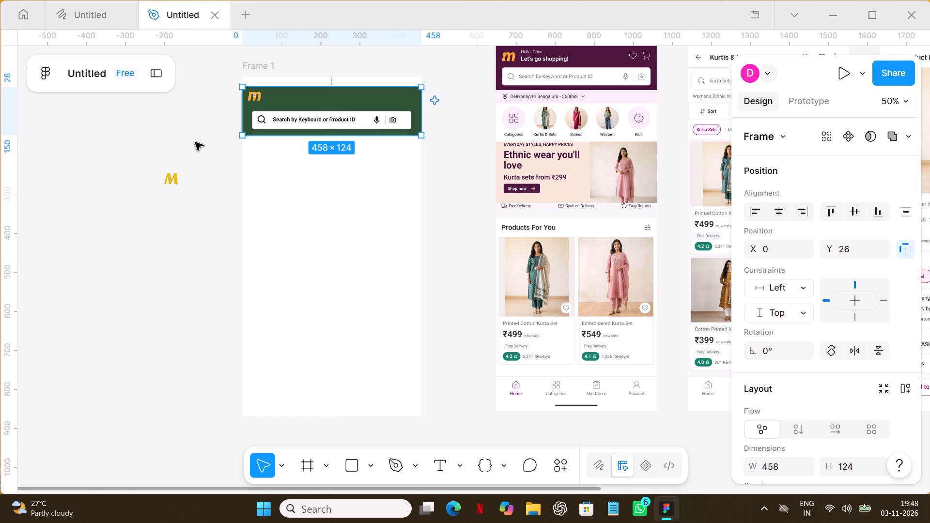
click(195, 142)
Lower the orange "m" logo within the green header to X 13, Y 10, just above the search bar.
double_click(257, 101)
drag(253, 99, 252, 103)
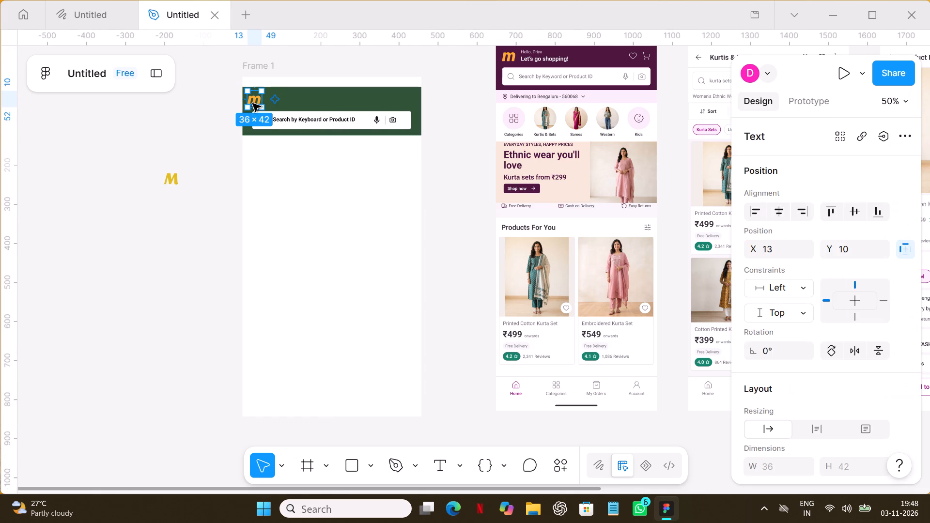
click(213, 181)
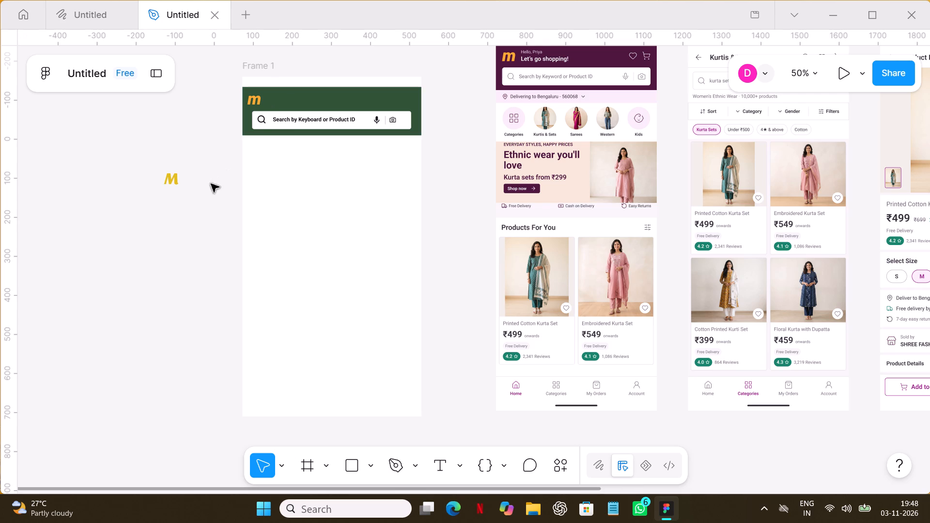
click(131, 248)
click(92, 271)
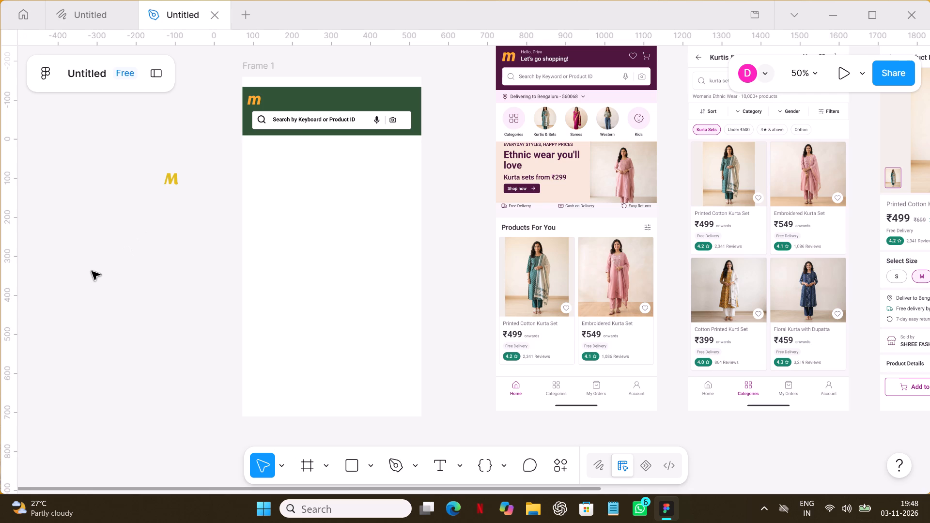
Add the text "Hello" in Roboto Black Italic size 14 on the empty canvas beside Frame 1, at X -312, Y 338.
key(t)
click(92, 271)
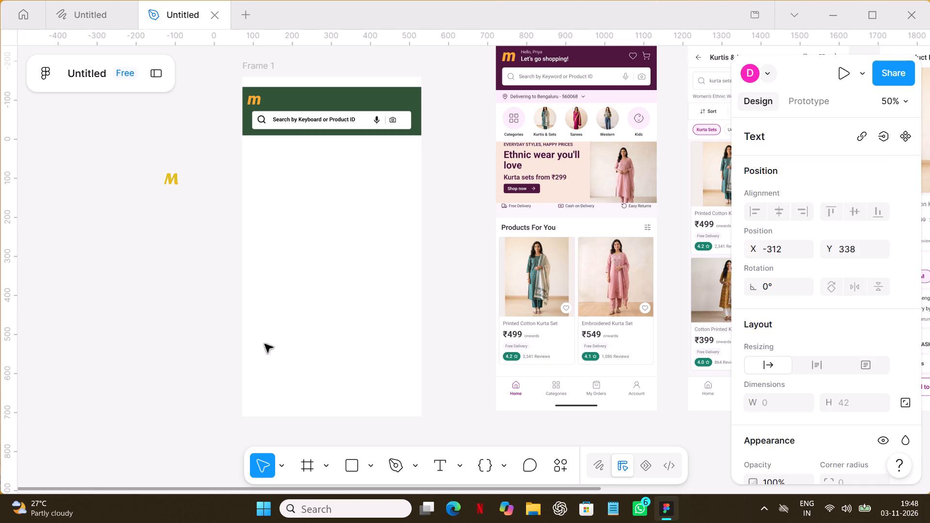
scroll(901, 394, down, 2)
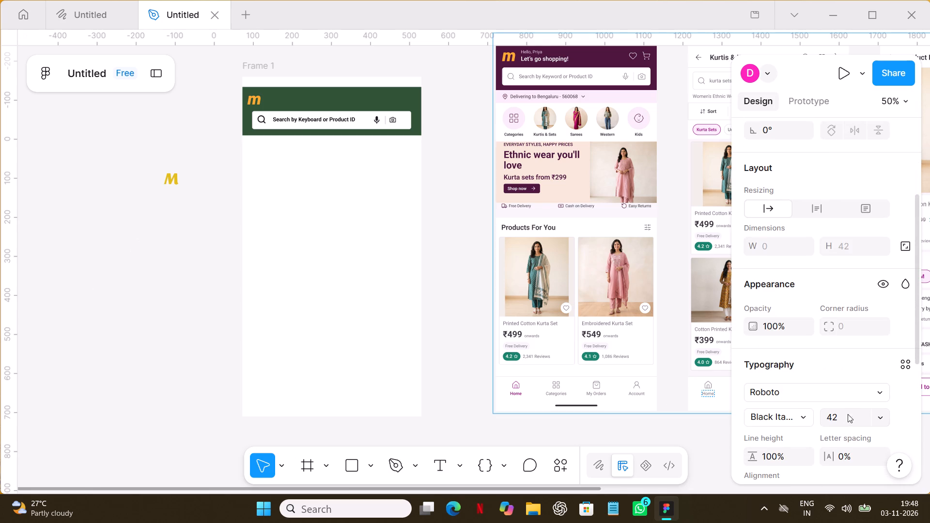
click(887, 415)
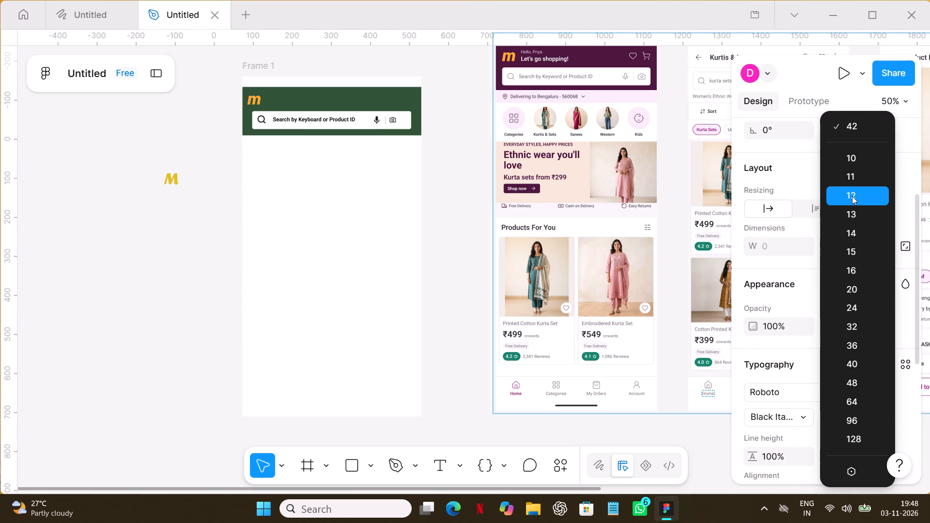
click(851, 226)
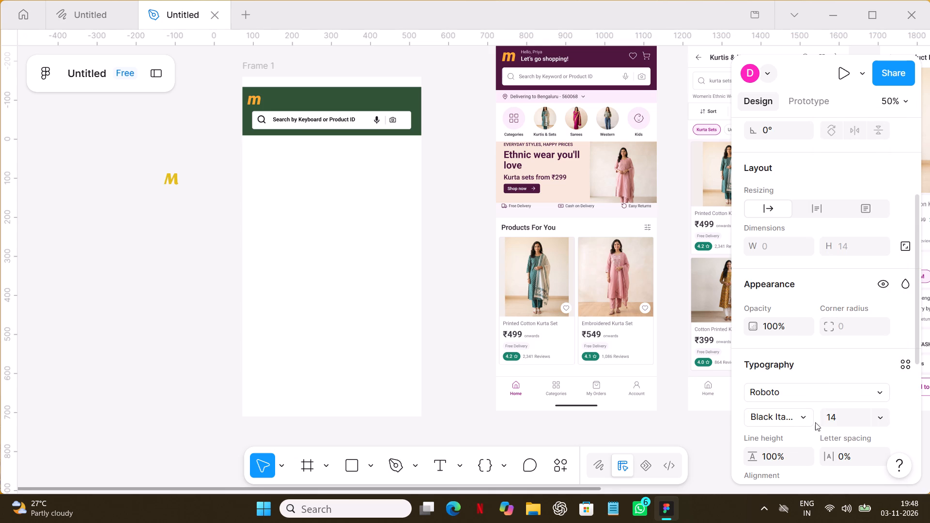
click(799, 417)
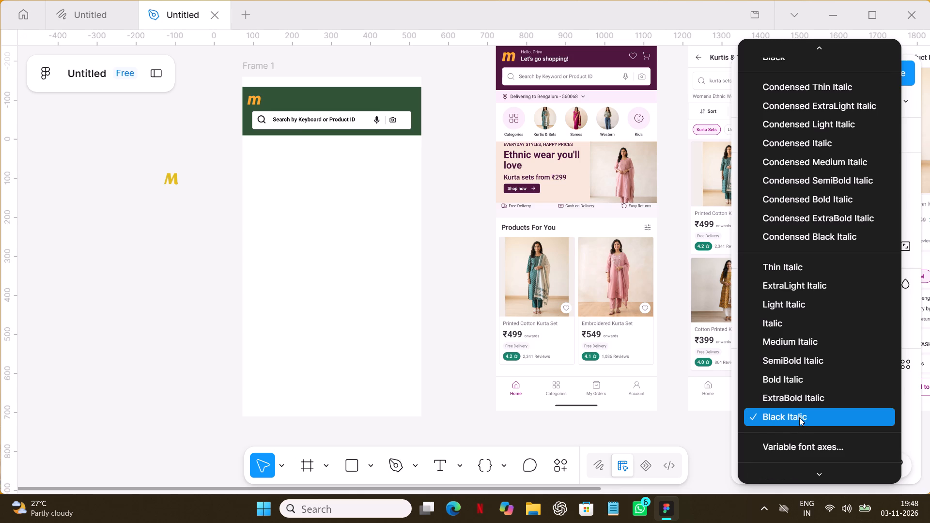
click(715, 424)
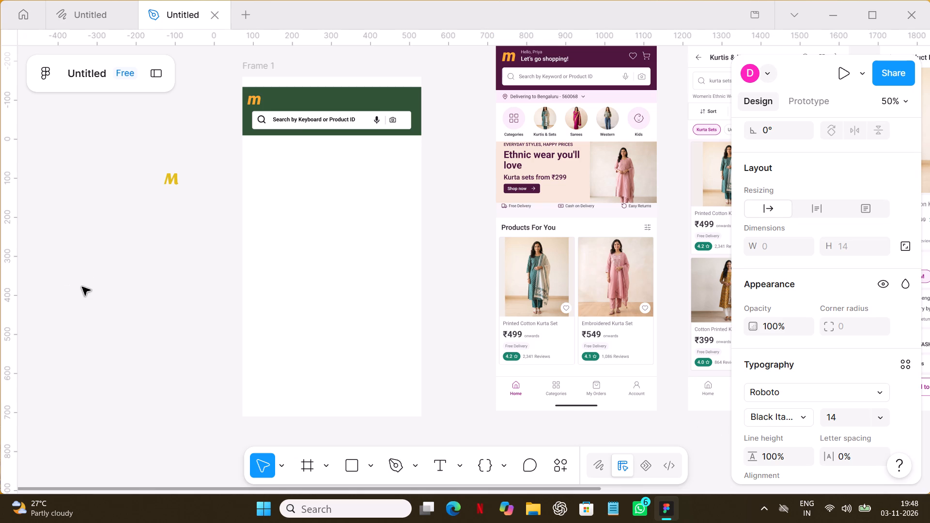
key(h)
text(ell)
key(o)
key(space)
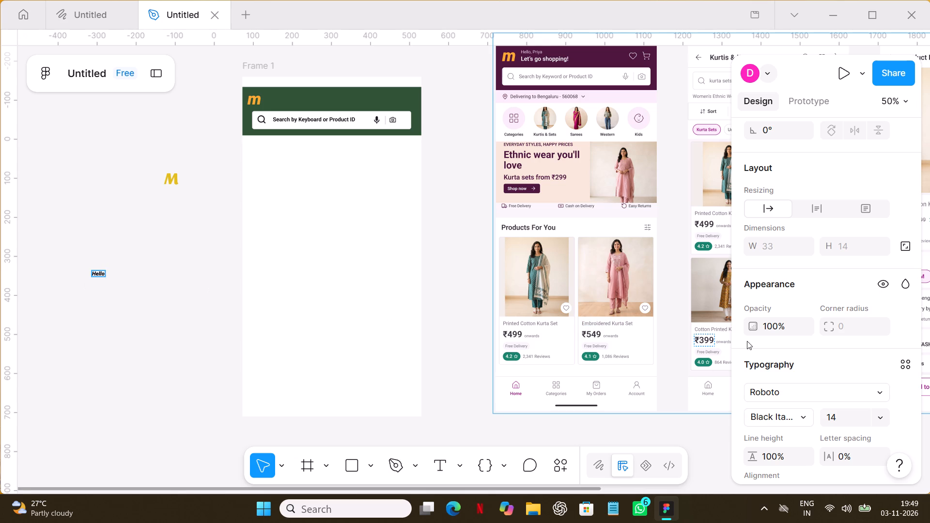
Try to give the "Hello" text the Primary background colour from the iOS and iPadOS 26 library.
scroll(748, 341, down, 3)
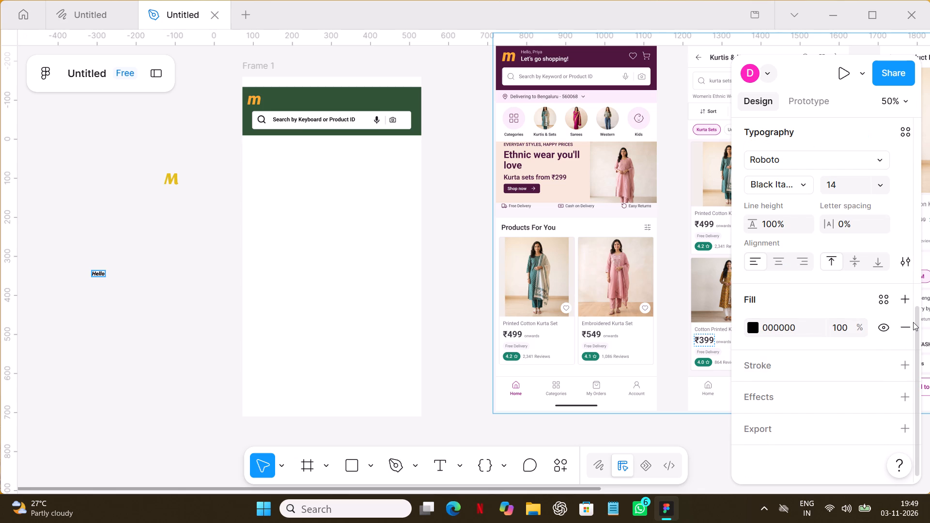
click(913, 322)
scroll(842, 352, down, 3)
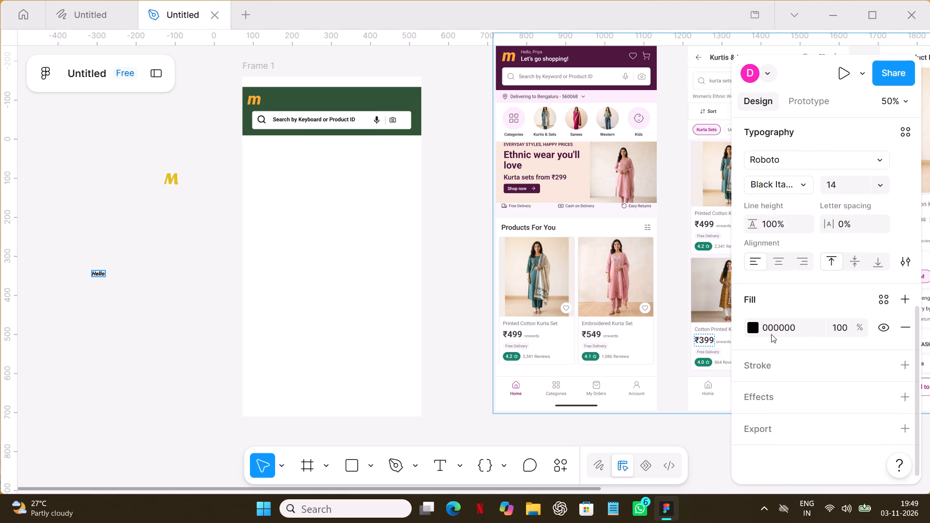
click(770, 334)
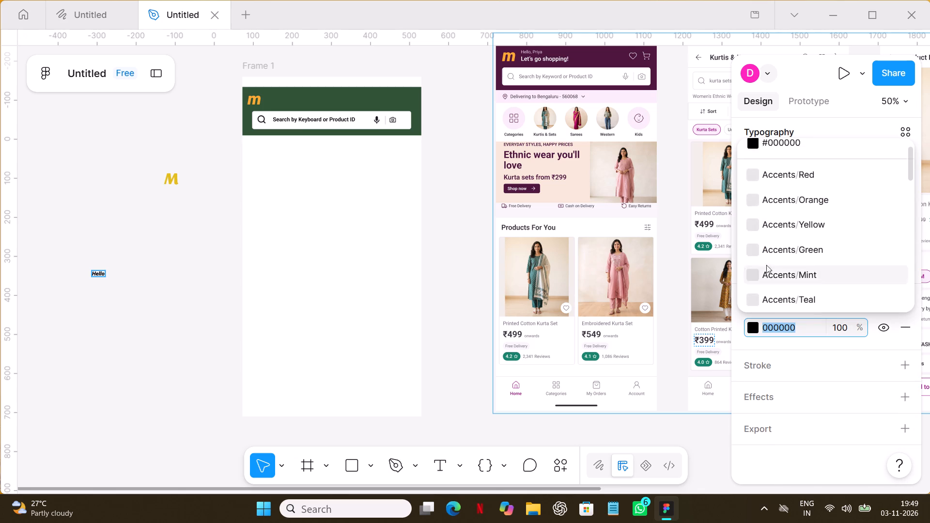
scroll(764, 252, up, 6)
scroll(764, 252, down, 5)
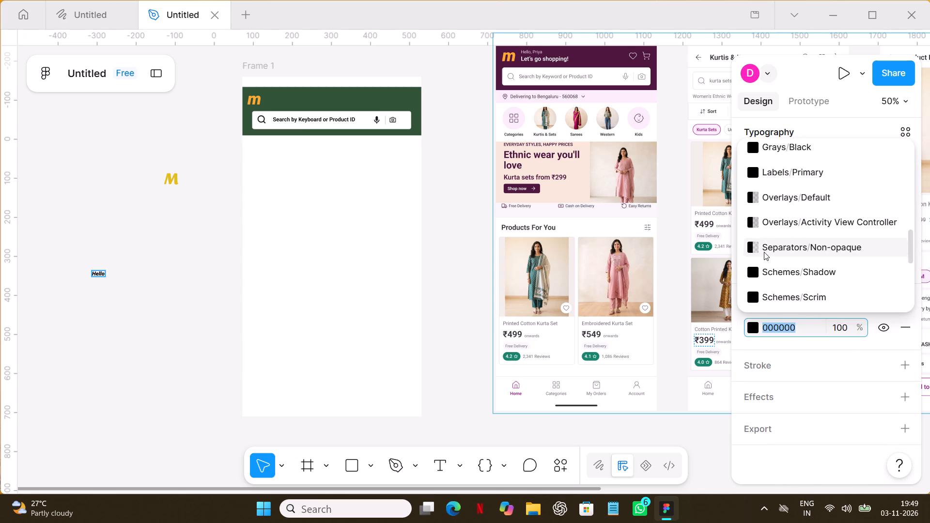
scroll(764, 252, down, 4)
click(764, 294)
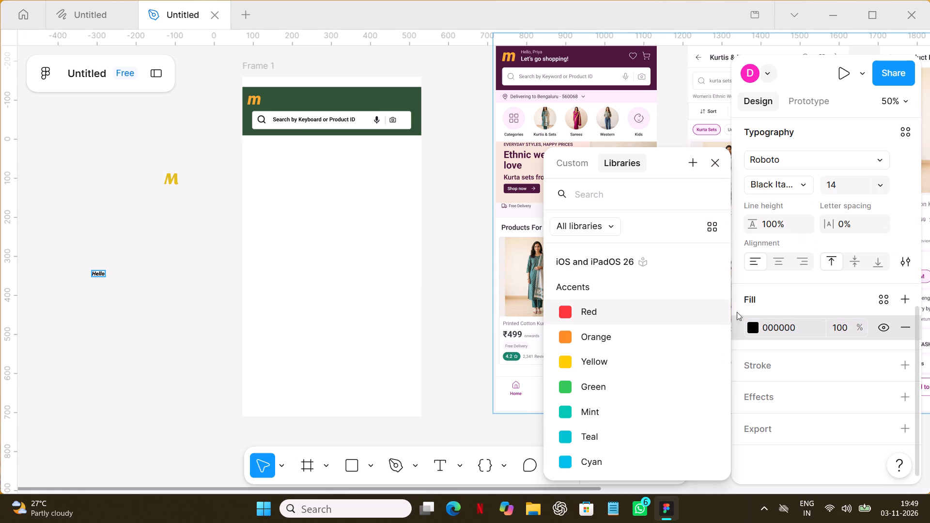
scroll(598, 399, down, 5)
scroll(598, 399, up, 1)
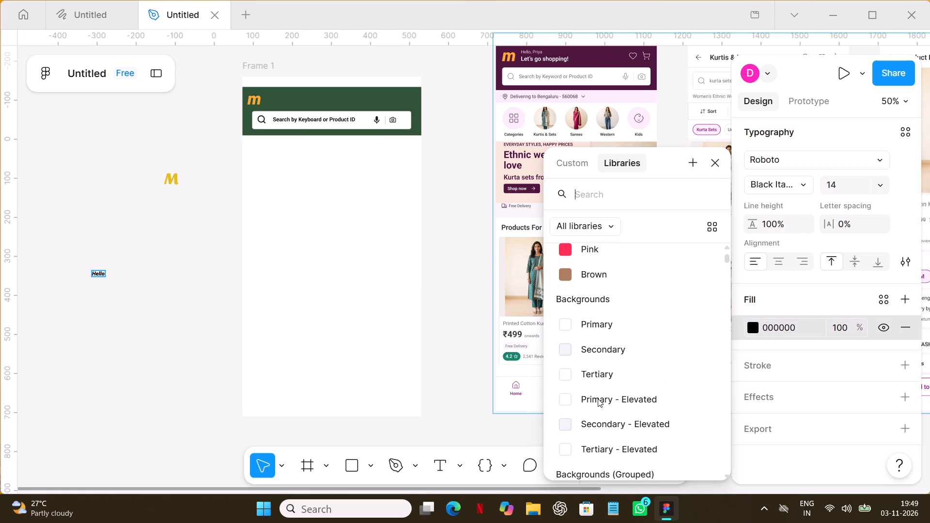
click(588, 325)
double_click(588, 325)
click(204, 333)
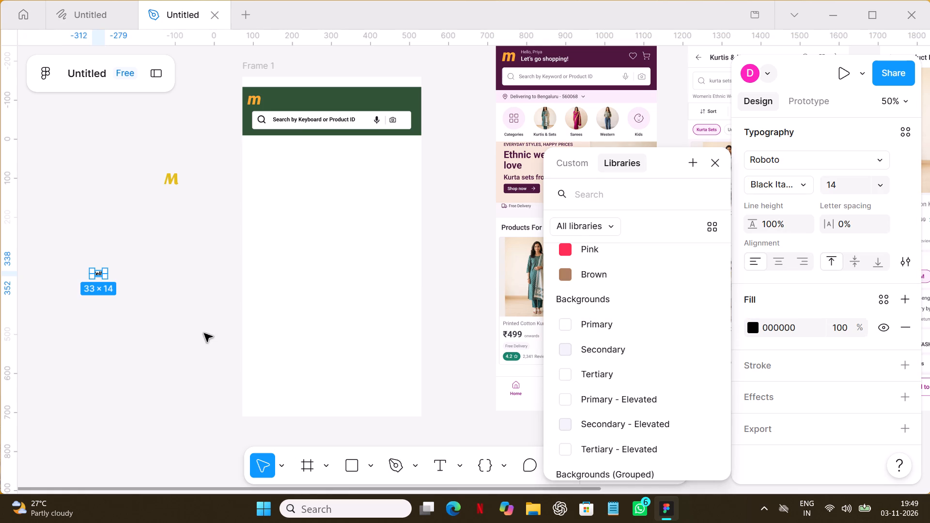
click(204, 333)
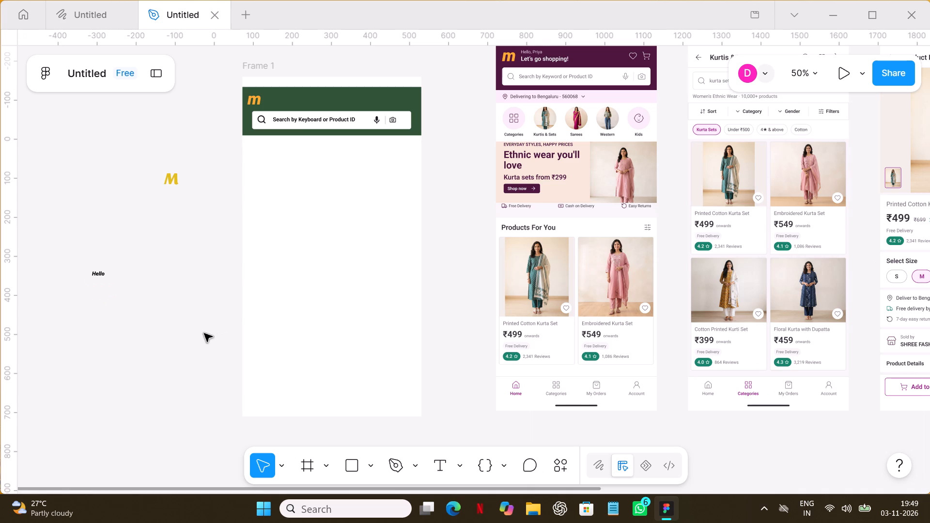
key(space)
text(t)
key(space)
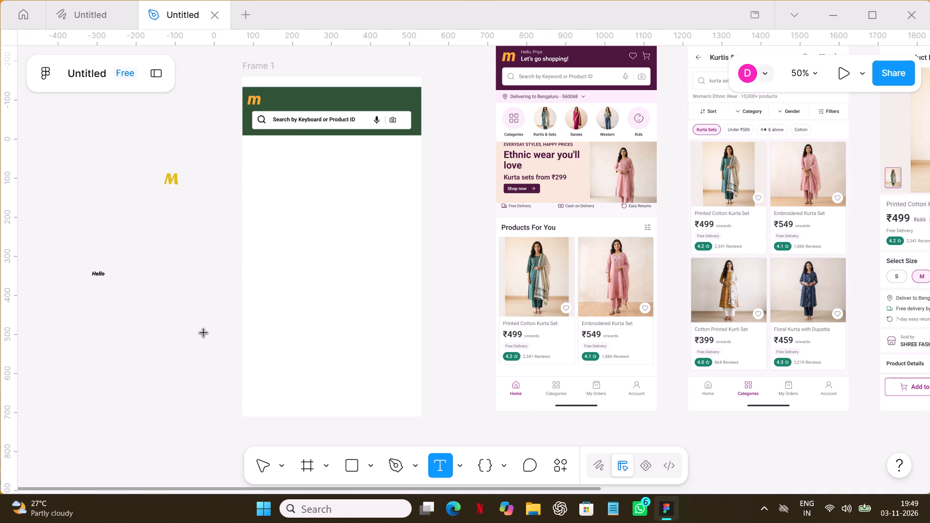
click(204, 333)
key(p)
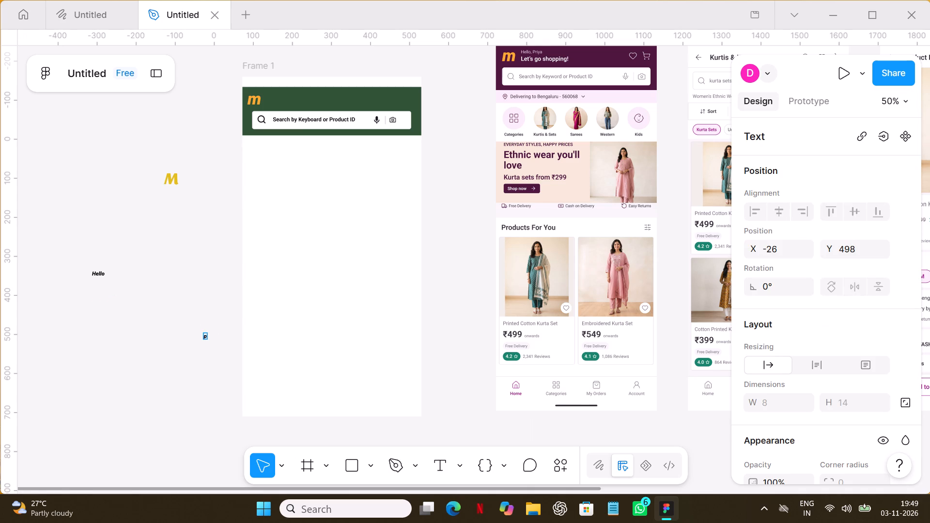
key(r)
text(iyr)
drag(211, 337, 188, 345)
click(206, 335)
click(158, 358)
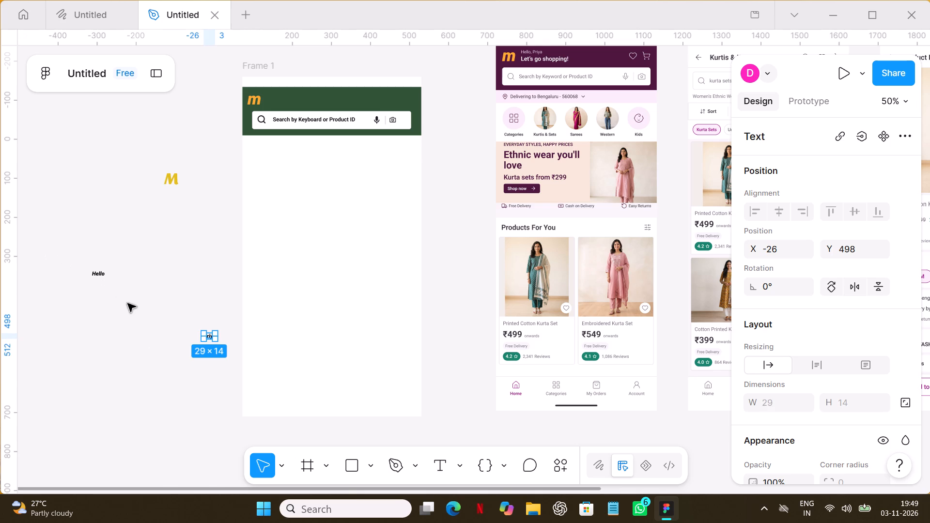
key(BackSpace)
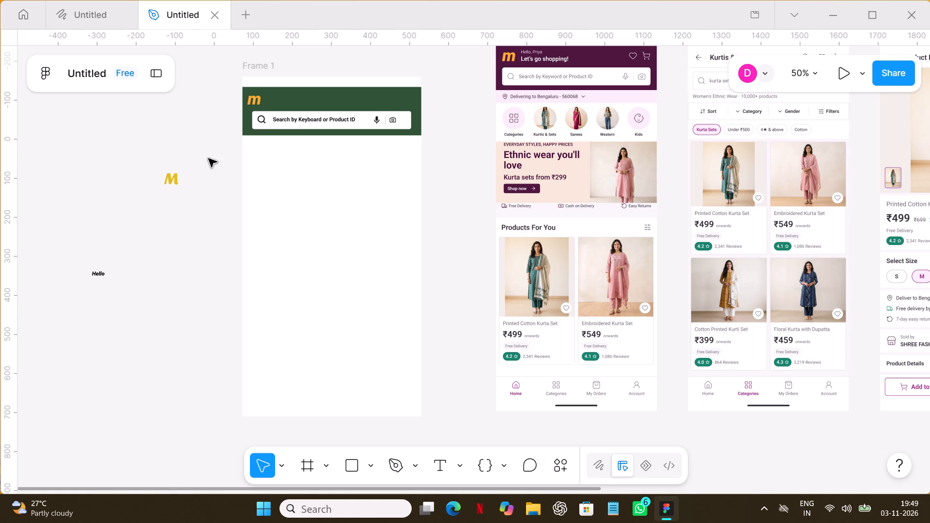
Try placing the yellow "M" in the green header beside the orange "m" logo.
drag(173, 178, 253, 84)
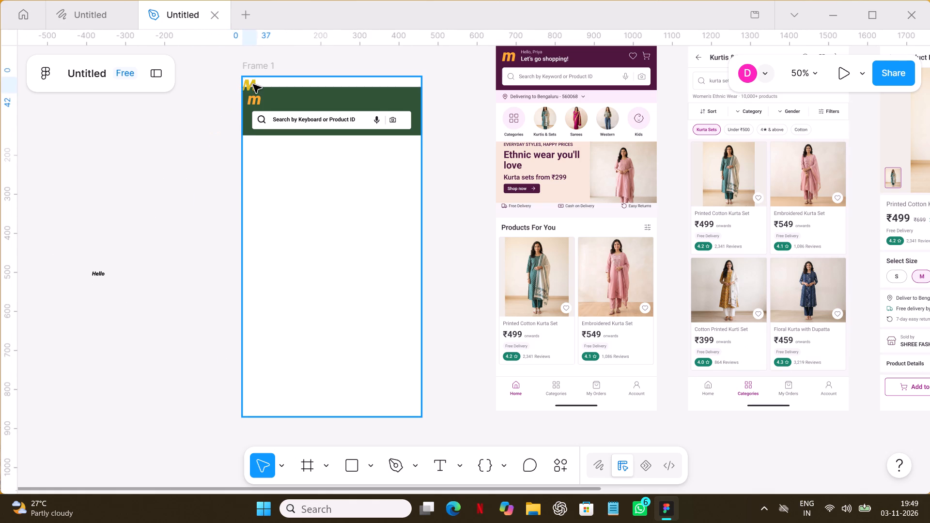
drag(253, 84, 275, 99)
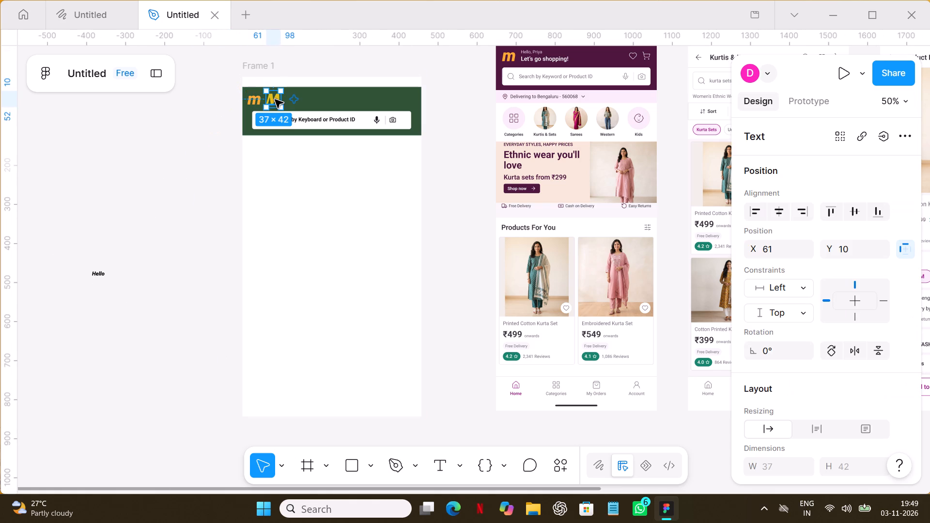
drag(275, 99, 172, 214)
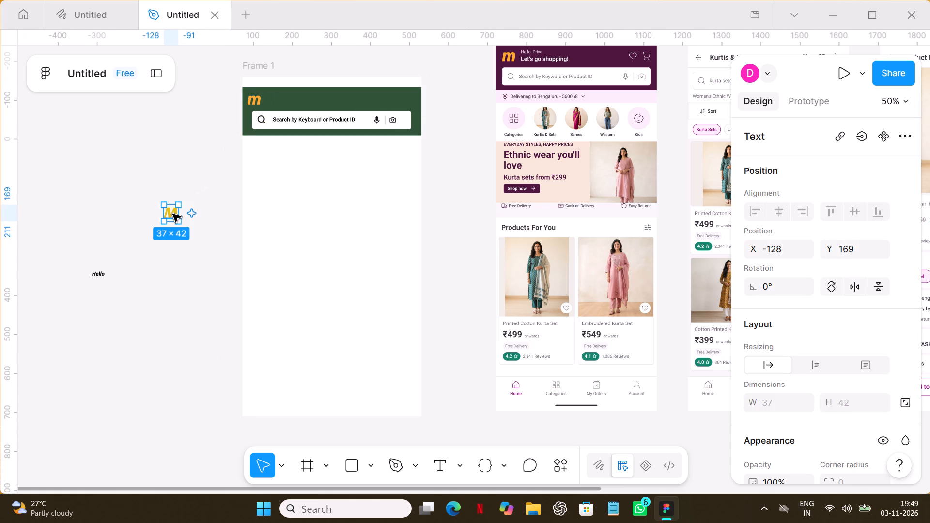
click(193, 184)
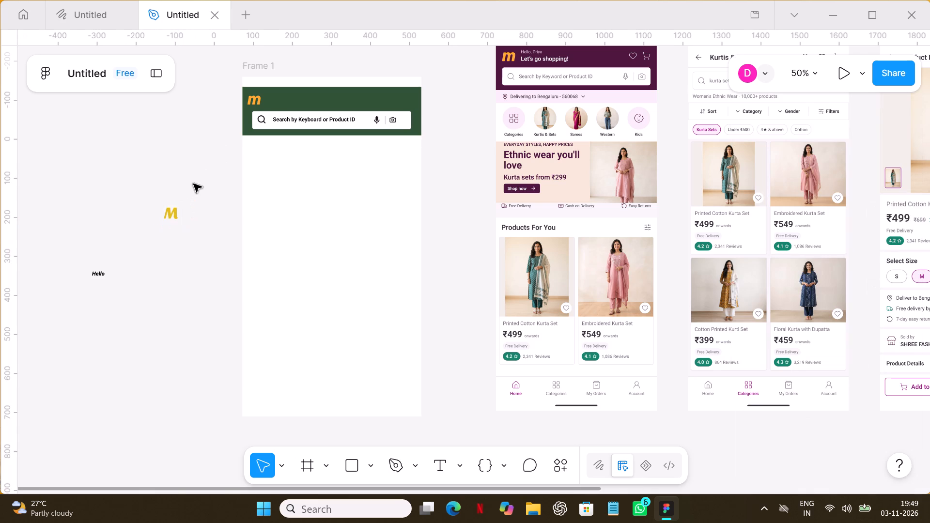
Swap the orange "m" in the green header for the yellow "M", placed just above the search bar at about X 24.
double_click(251, 95)
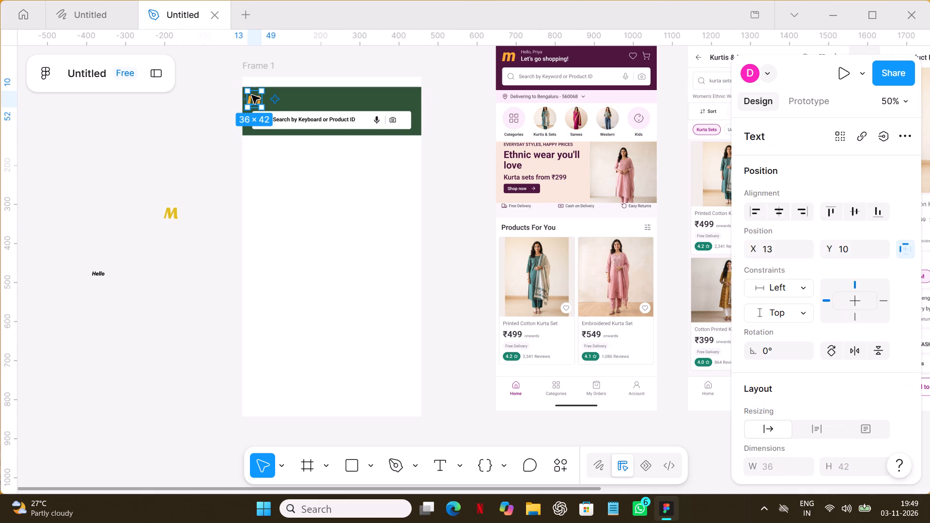
drag(251, 96, 188, 156)
drag(175, 214, 199, 188)
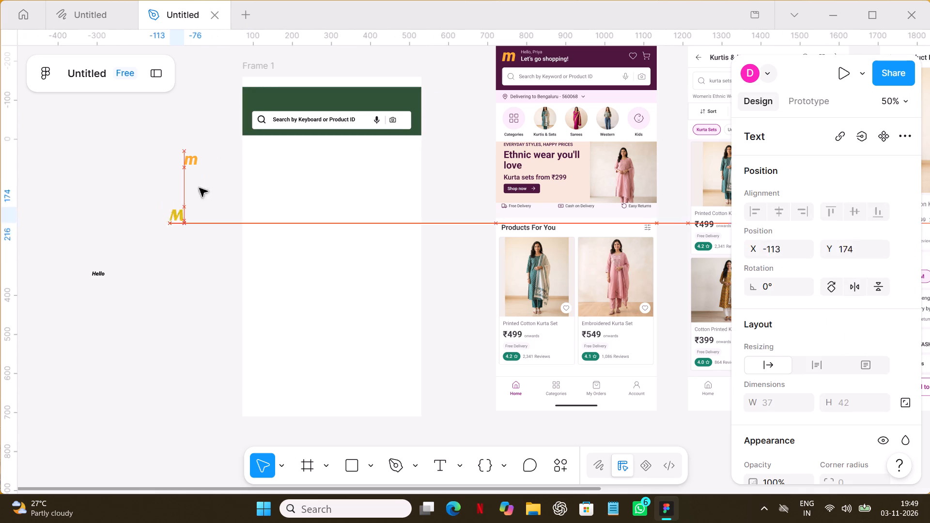
drag(199, 188, 260, 102)
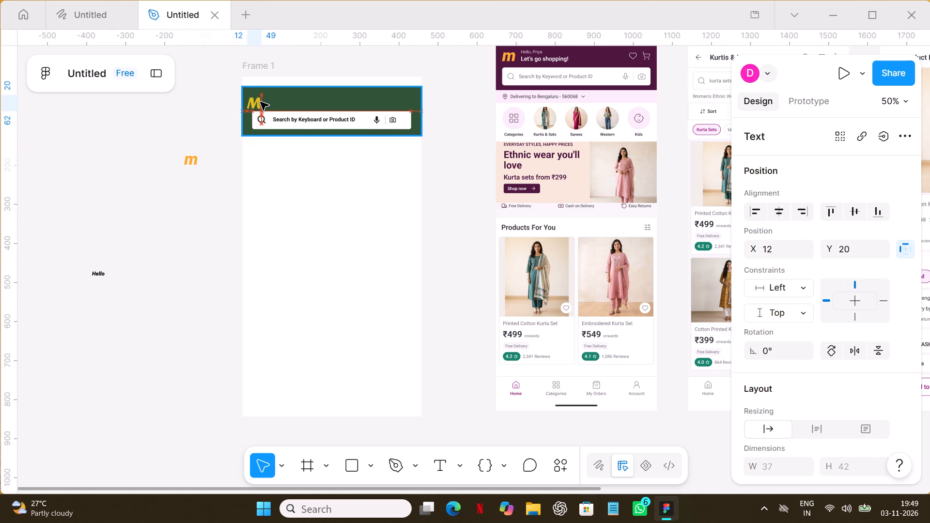
drag(260, 102, 260, 93)
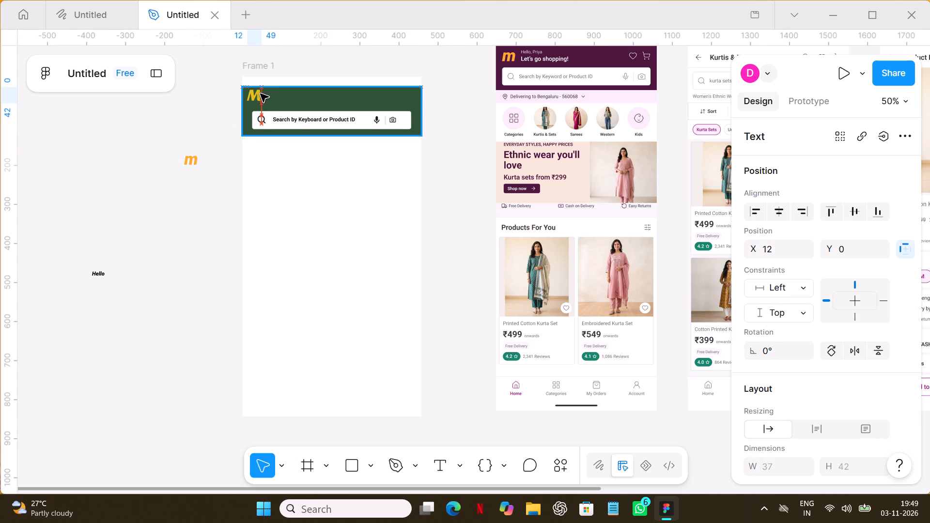
drag(260, 93, 260, 101)
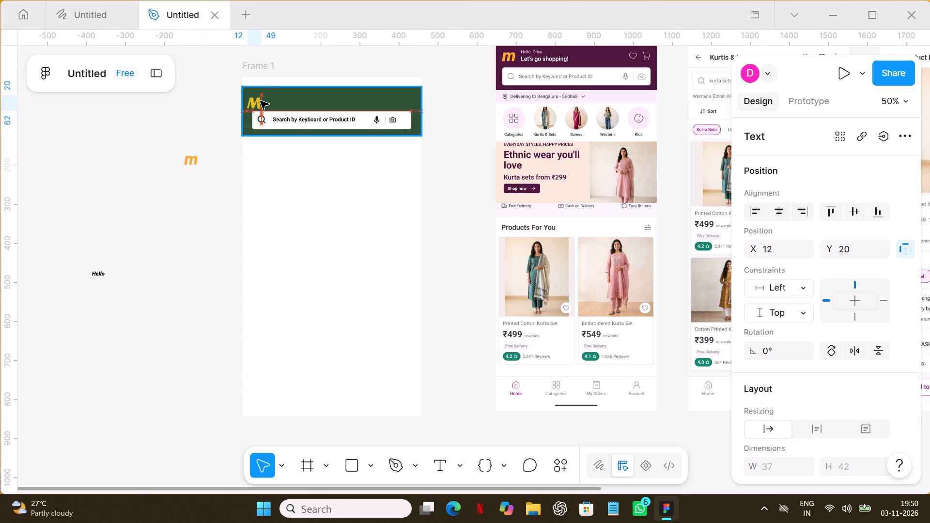
drag(260, 101, 263, 102)
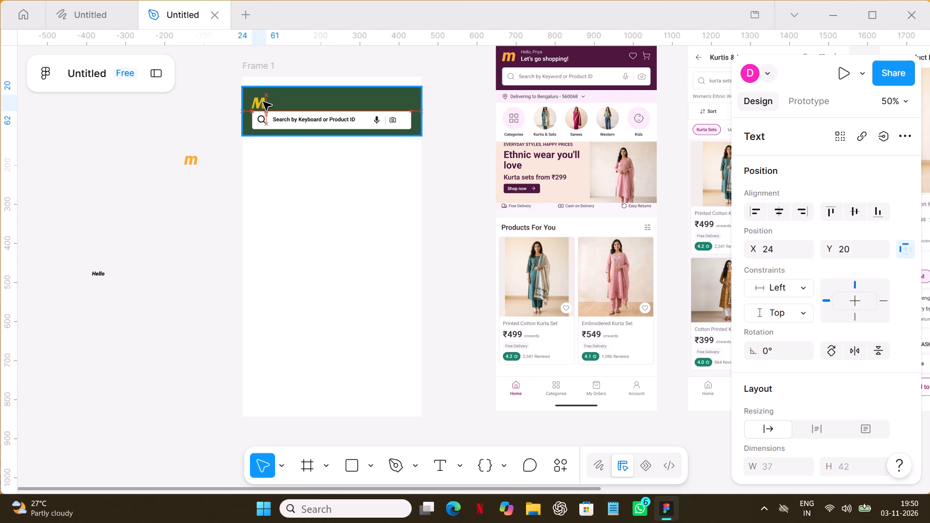
drag(263, 102, 263, 100)
click(174, 242)
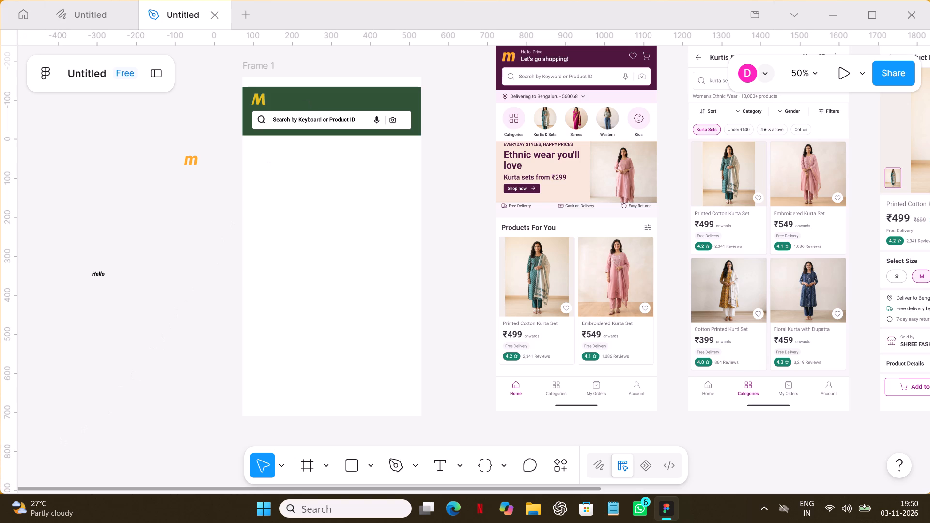
Delete the orange "m" logo from the empty canvas beside Frame 1.
drag(196, 163, 196, 164)
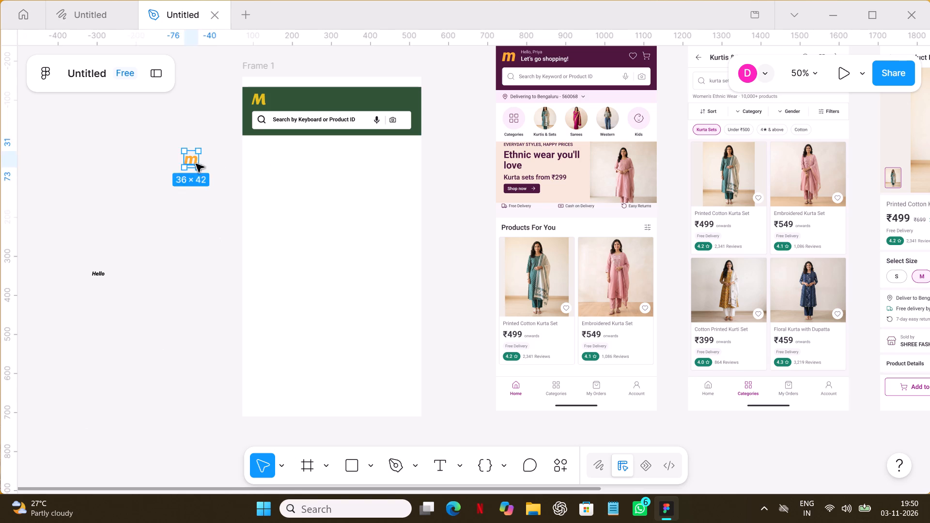
drag(196, 164, 128, 213)
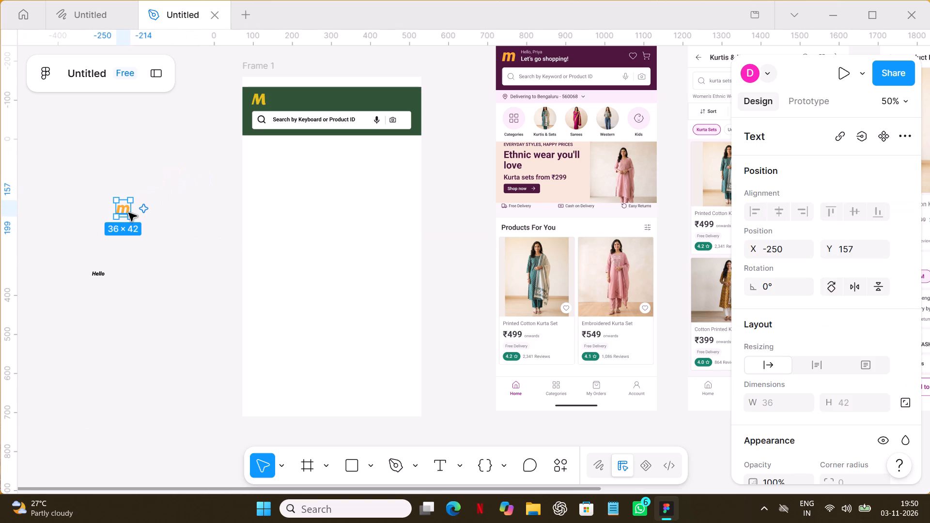
key(BackSpace)
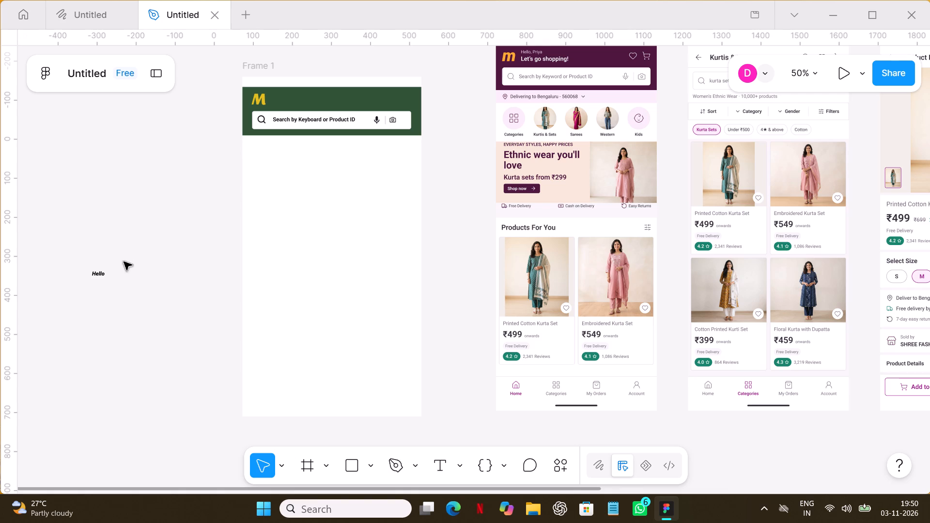
Add a white FFFFFF fill at 100% opacity to the "Hello" text, above its black fill.
click(105, 275)
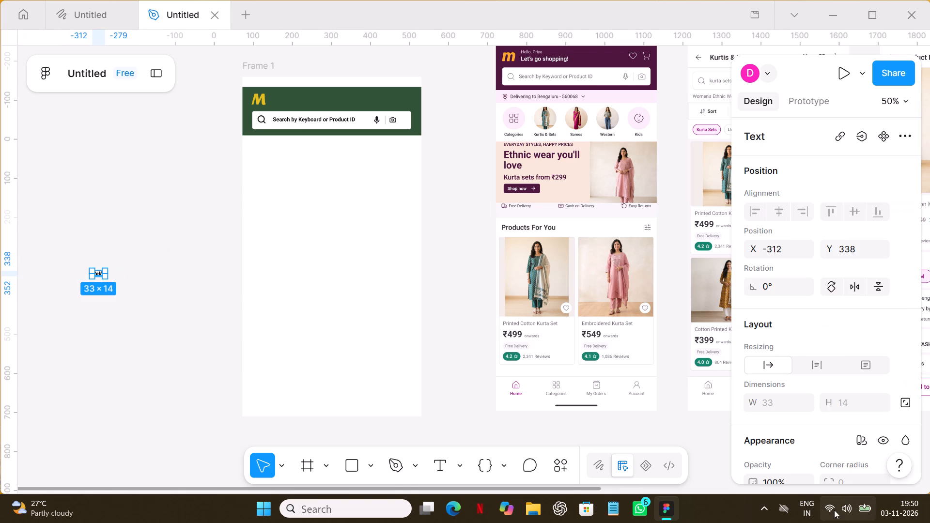
scroll(822, 387, down, 5)
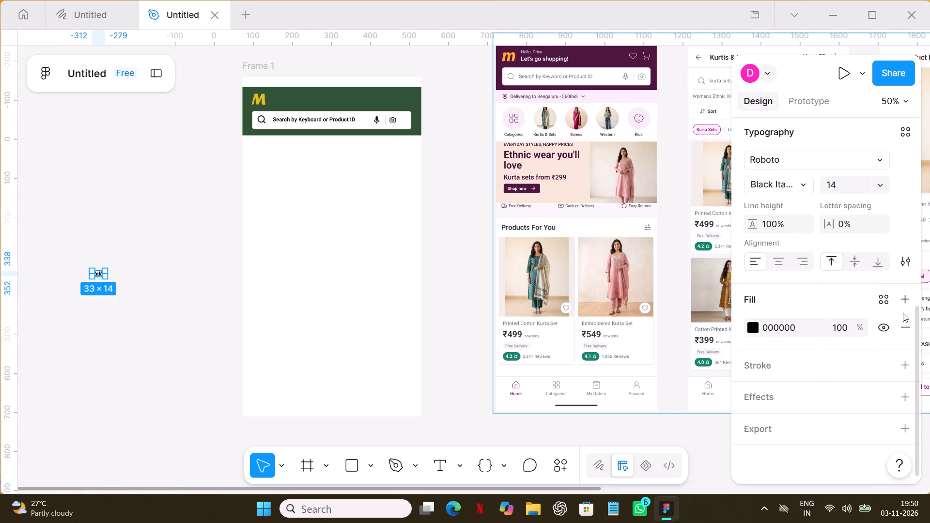
click(906, 307)
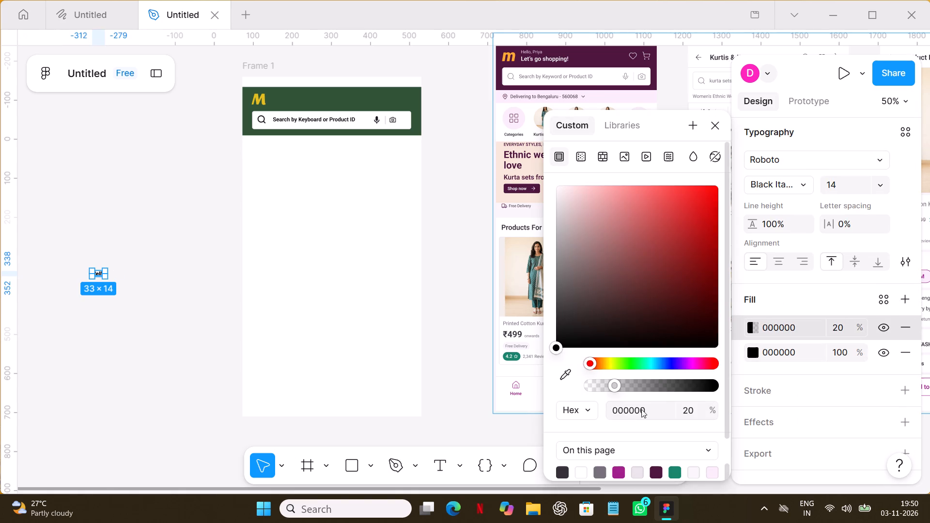
click(580, 470)
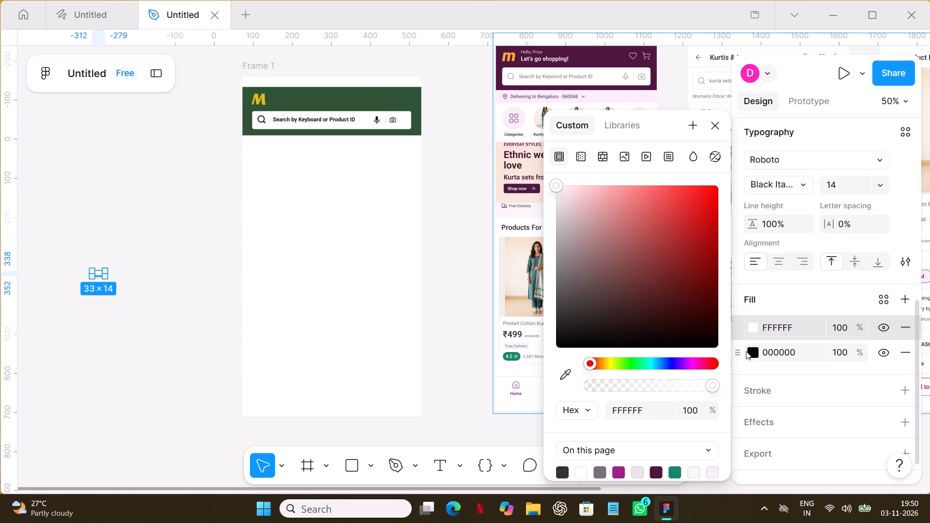
click(140, 372)
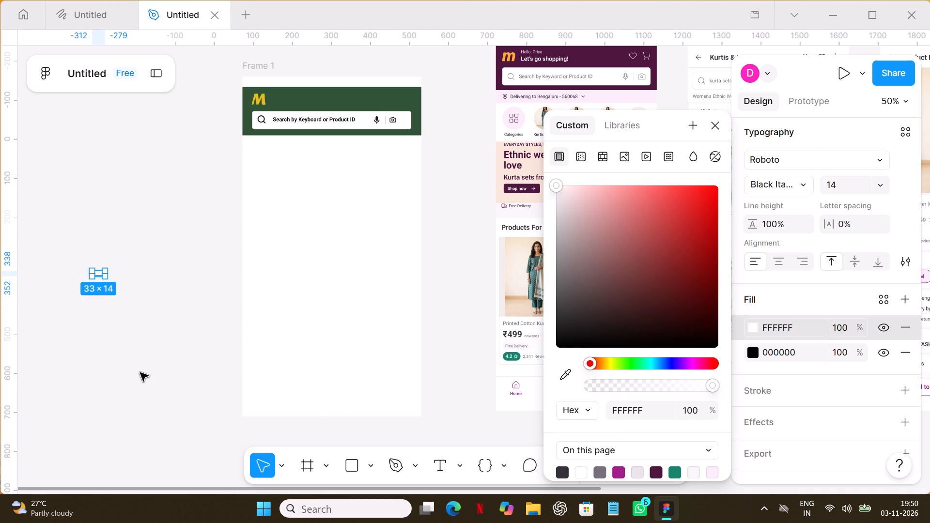
Move the "Hello" text into the green header beside the yellow "M" logo, at X 93, Y 17.
drag(103, 275, 189, 197)
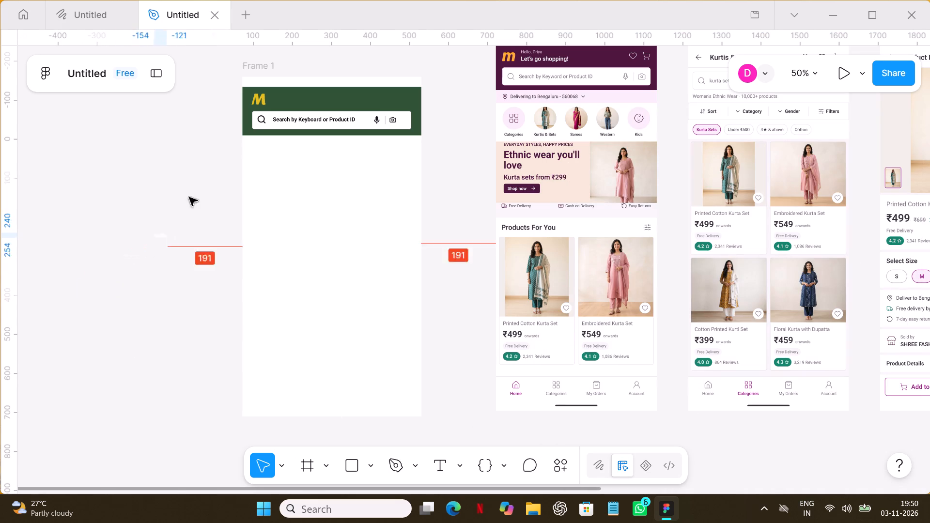
drag(189, 197, 289, 98)
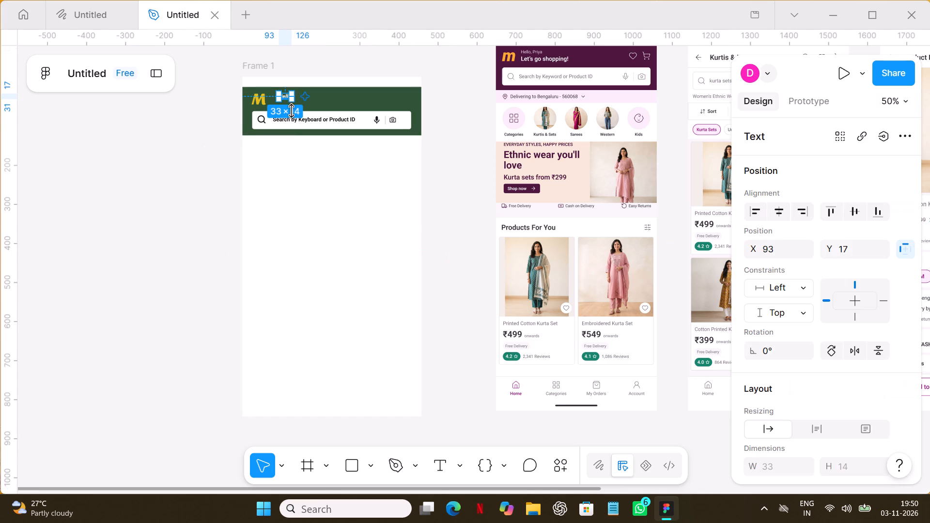
click(119, 317)
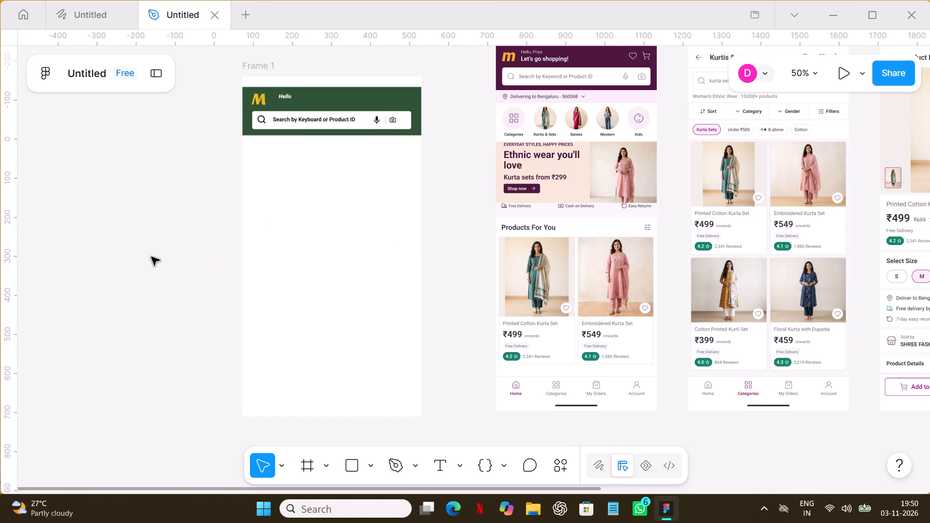
Lighten the header's "Hello" text by trying Thin Italic and settling on the Roboto ExtraLight Italic style.
click(285, 98)
click(285, 98)
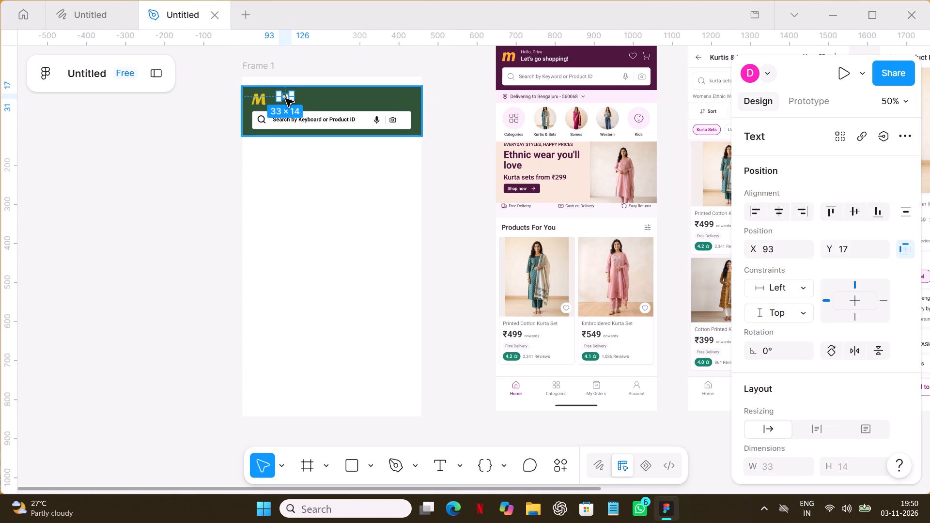
scroll(757, 350, down, 3)
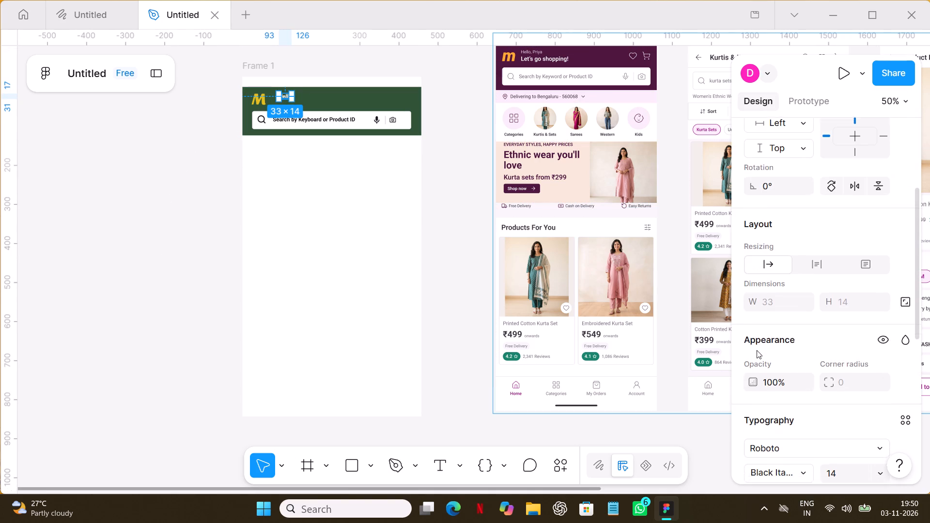
scroll(757, 350, down, 1)
click(800, 330)
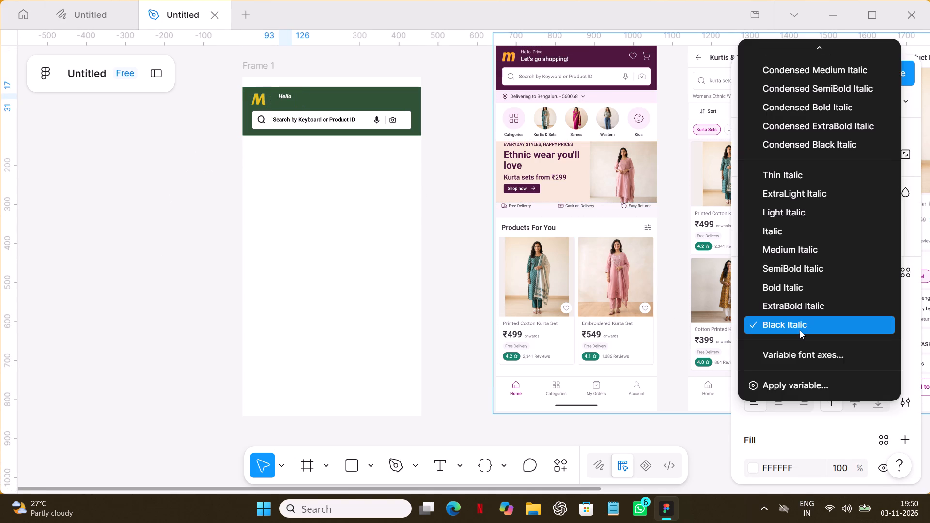
click(786, 178)
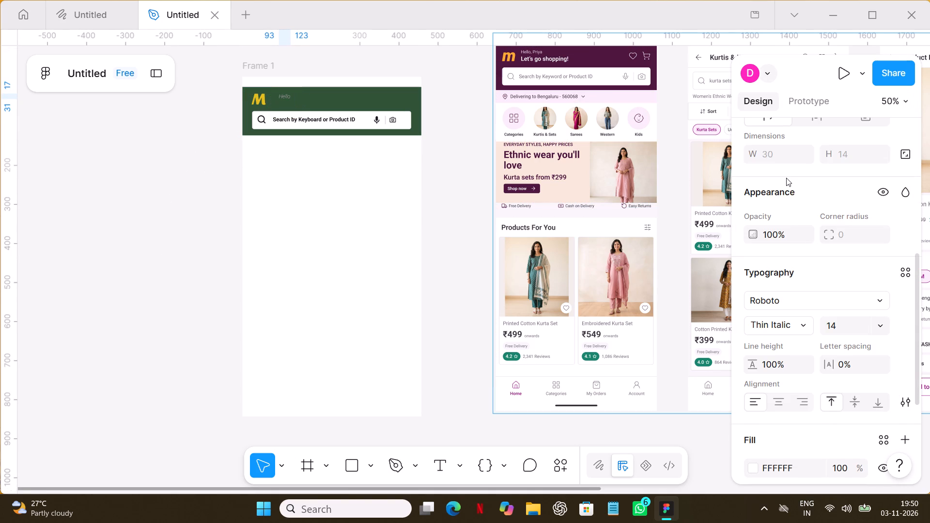
click(803, 323)
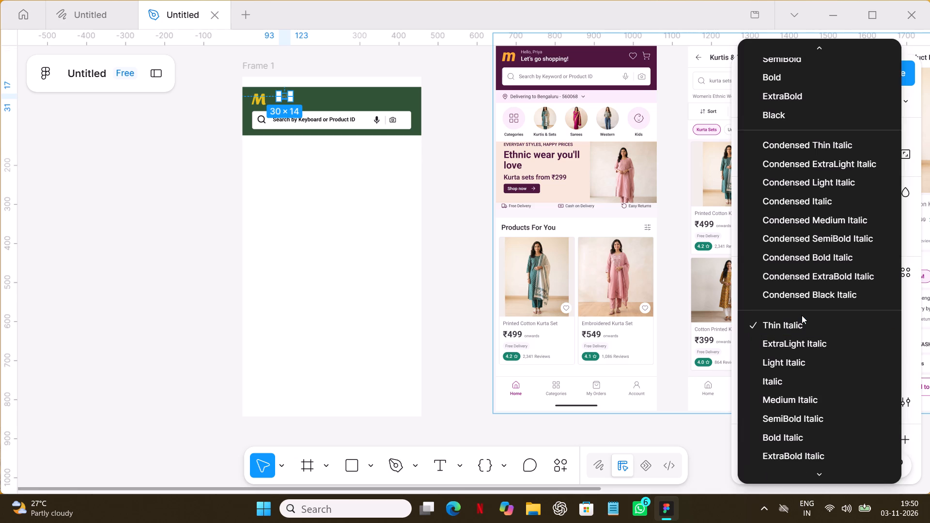
click(797, 340)
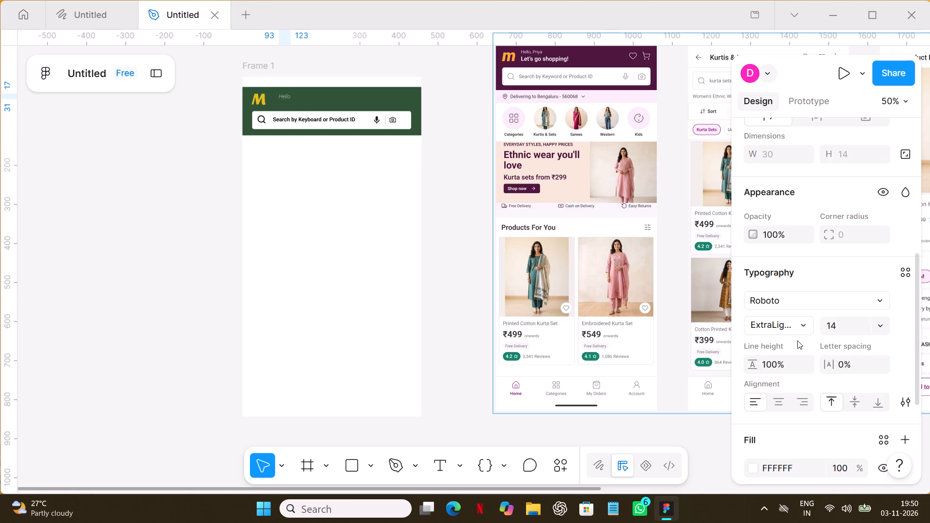
Change the header's "Hello" text to the Roboto Medium Italic style.
click(799, 326)
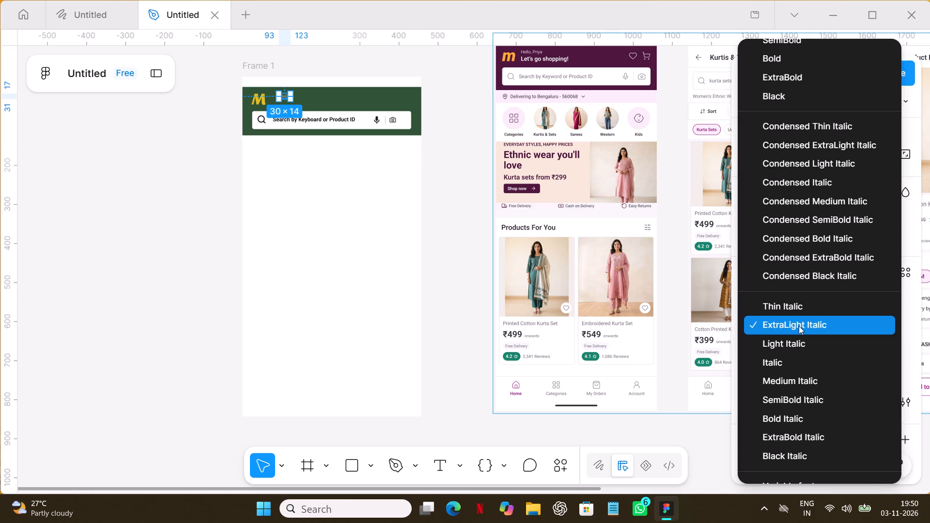
click(810, 380)
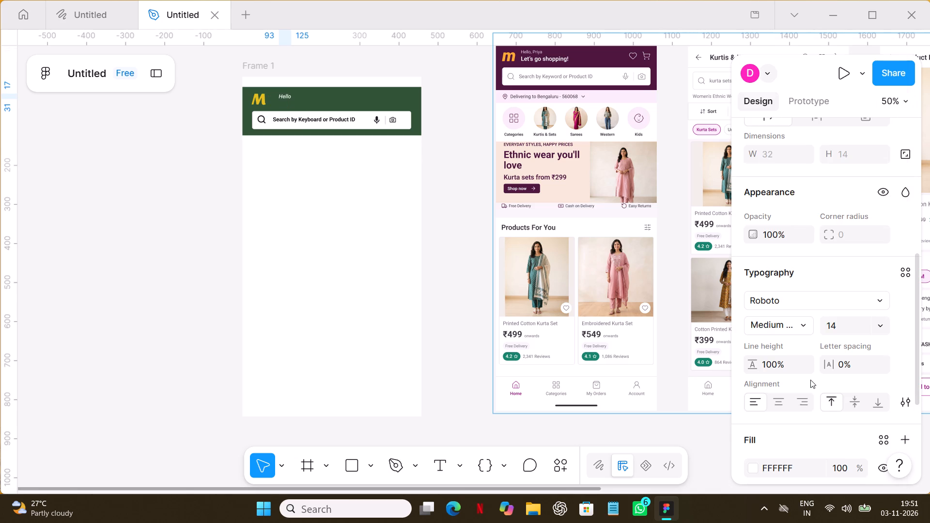
click(155, 130)
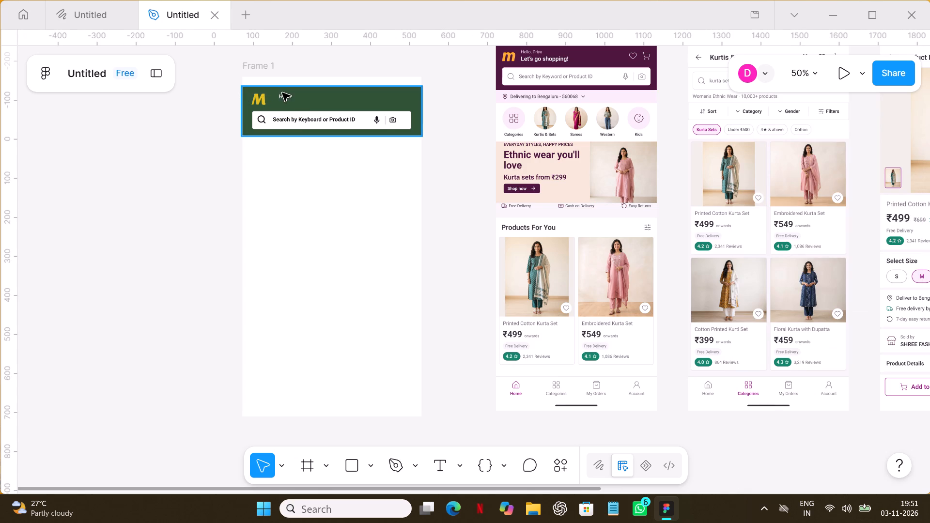
Extend the header's "Hello" text to read "Hello, Aparya".
click(282, 100)
double_click(286, 97)
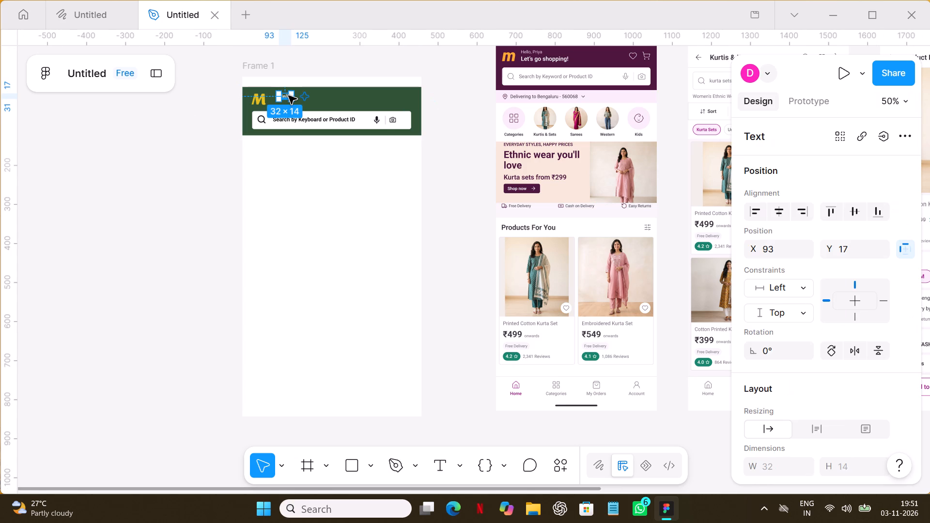
key(t)
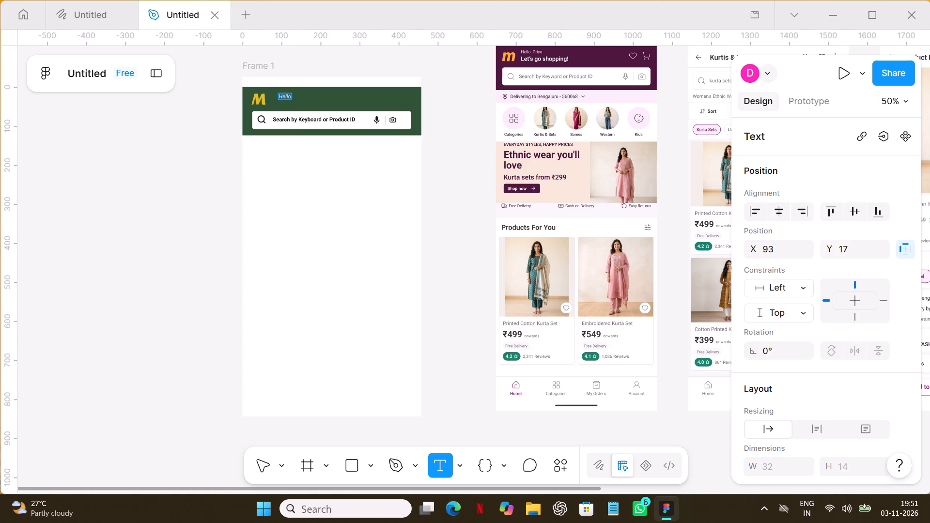
click(289, 95)
key(space)
key(a)
key(BackSpace)
key(a)
text(parya)
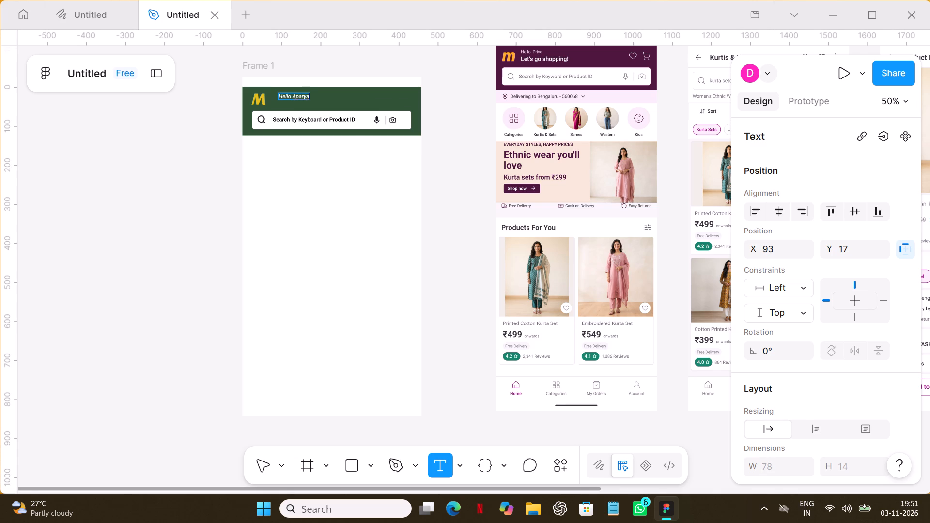
click(290, 95)
key(comma)
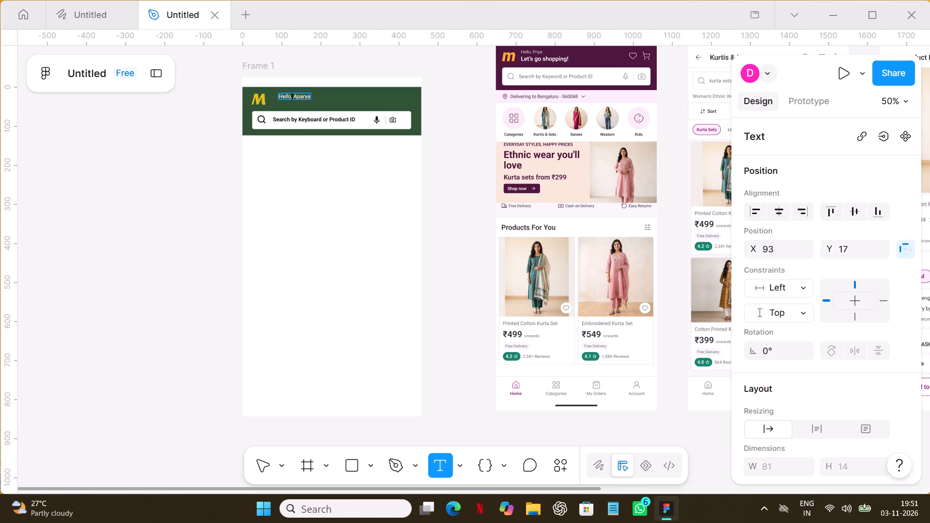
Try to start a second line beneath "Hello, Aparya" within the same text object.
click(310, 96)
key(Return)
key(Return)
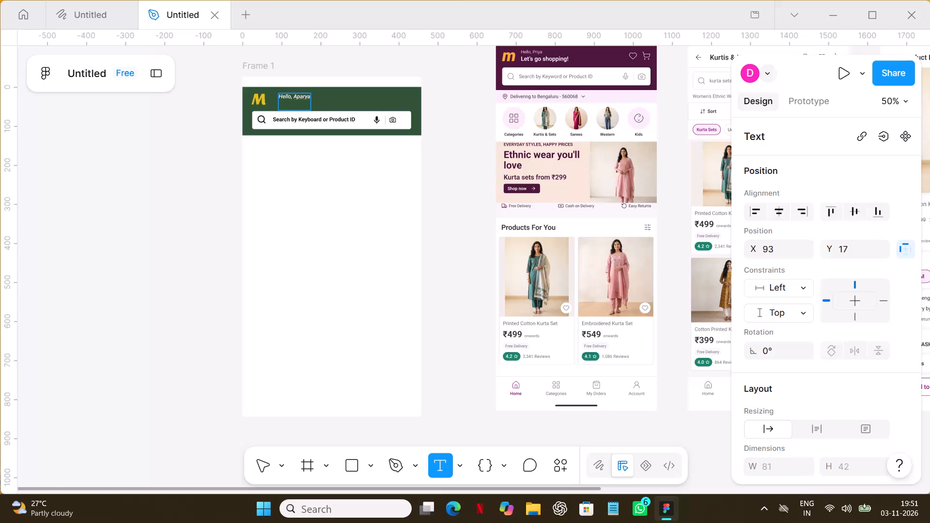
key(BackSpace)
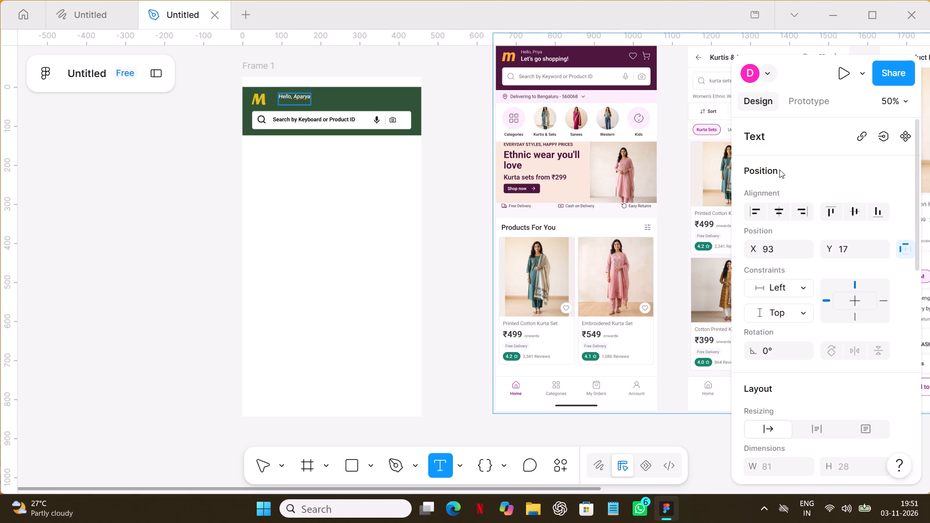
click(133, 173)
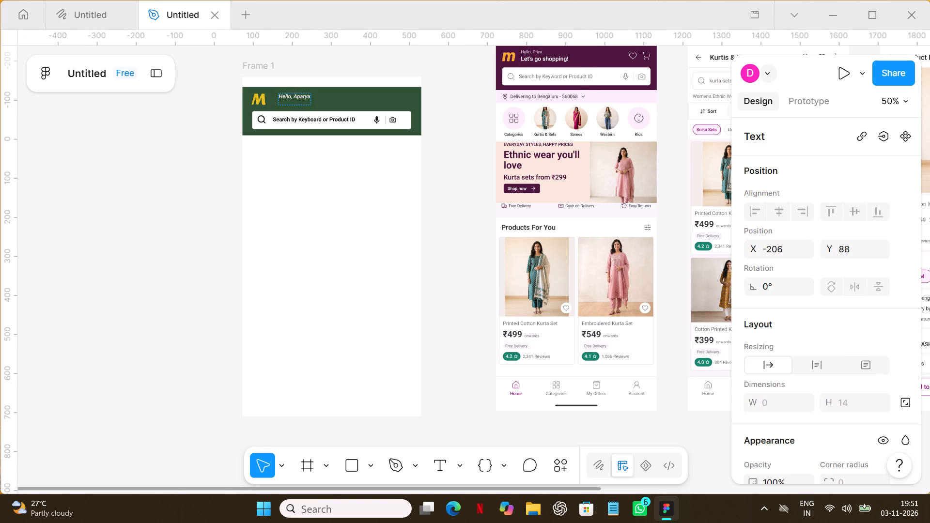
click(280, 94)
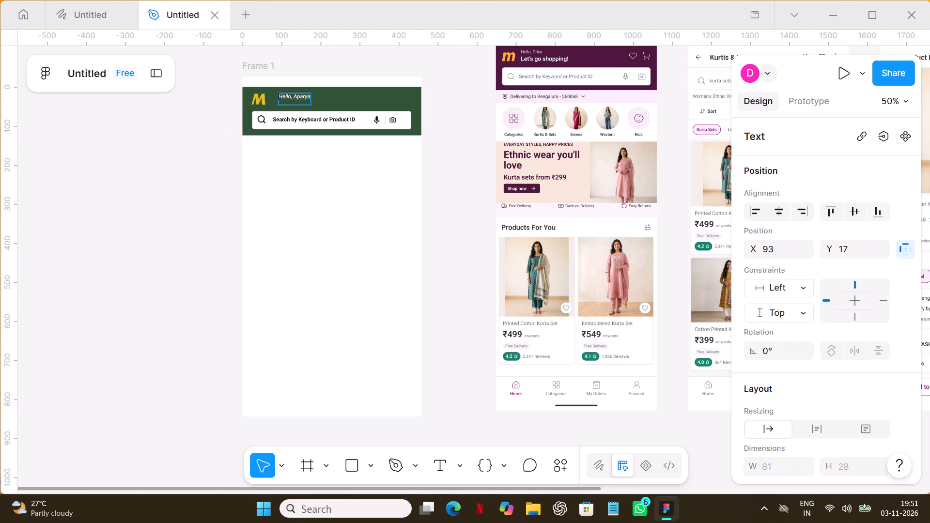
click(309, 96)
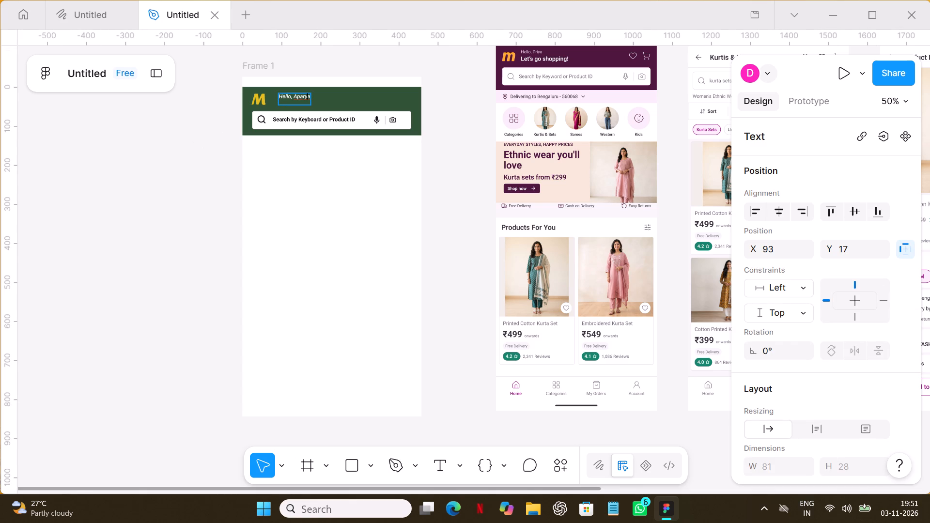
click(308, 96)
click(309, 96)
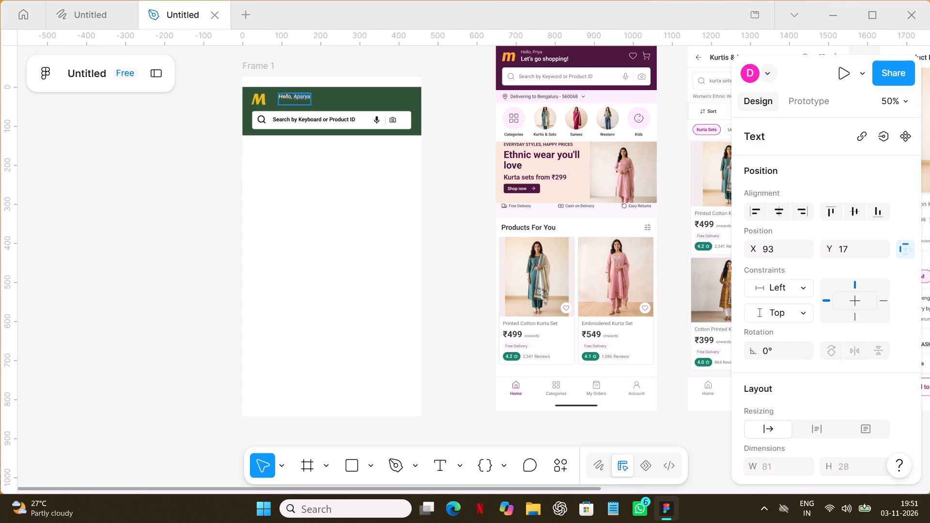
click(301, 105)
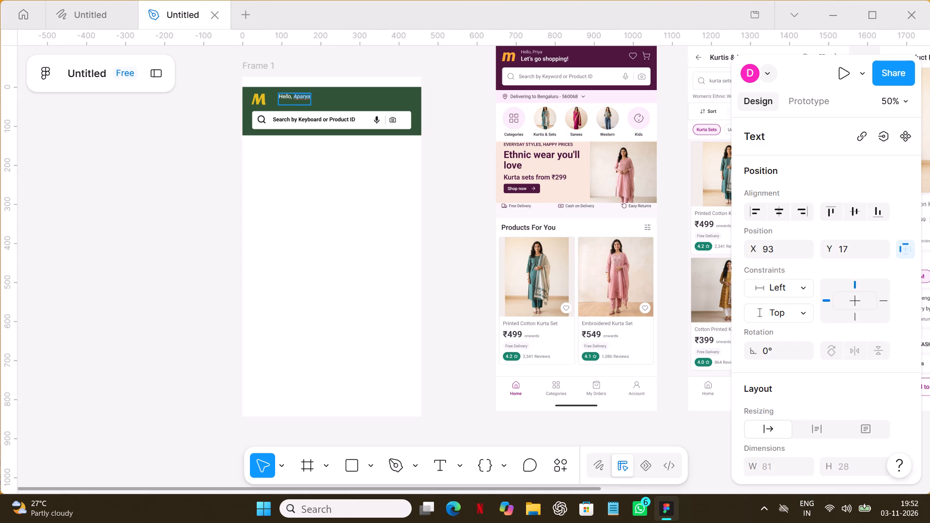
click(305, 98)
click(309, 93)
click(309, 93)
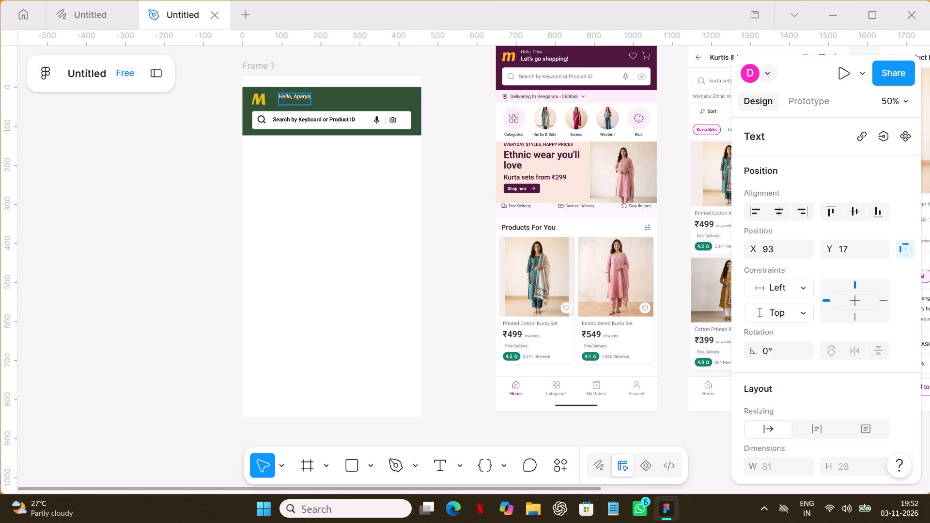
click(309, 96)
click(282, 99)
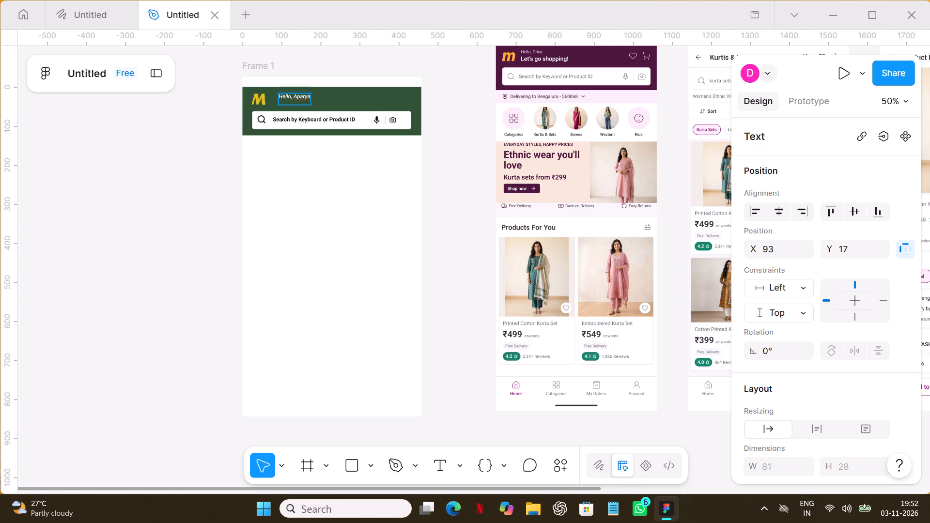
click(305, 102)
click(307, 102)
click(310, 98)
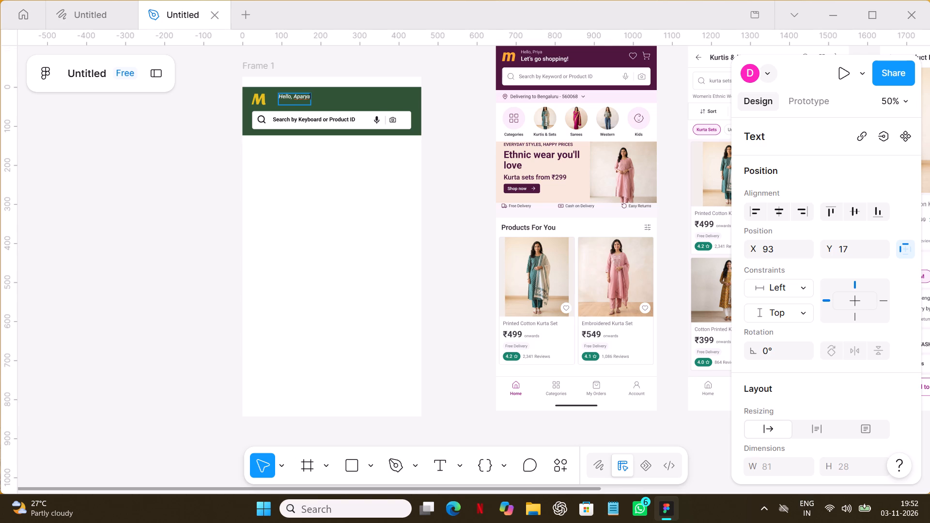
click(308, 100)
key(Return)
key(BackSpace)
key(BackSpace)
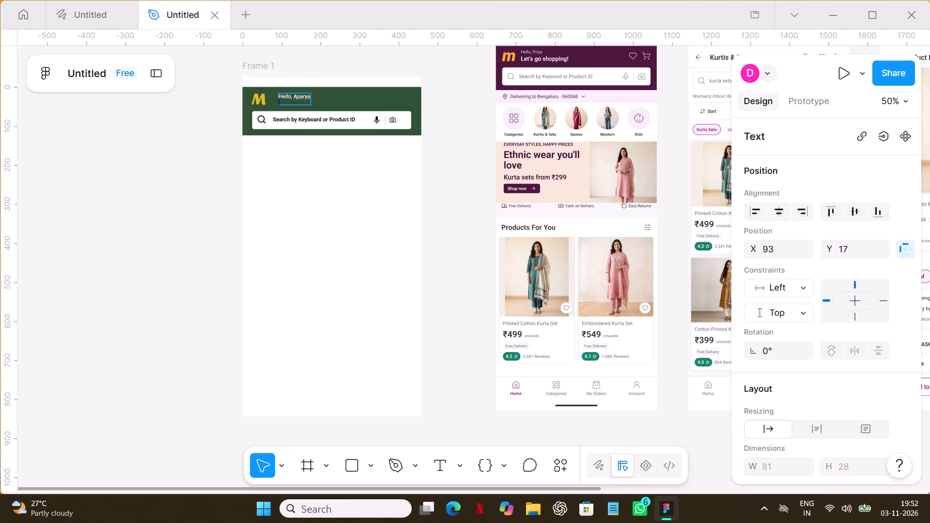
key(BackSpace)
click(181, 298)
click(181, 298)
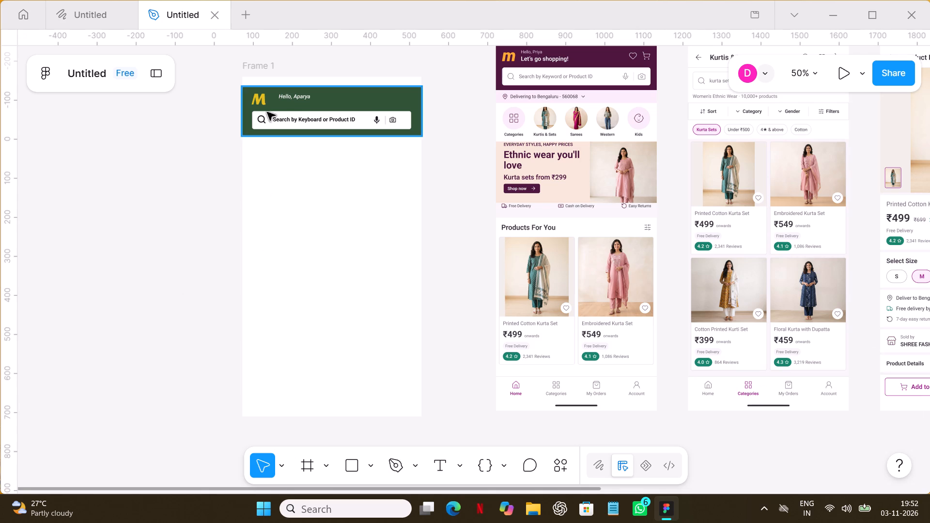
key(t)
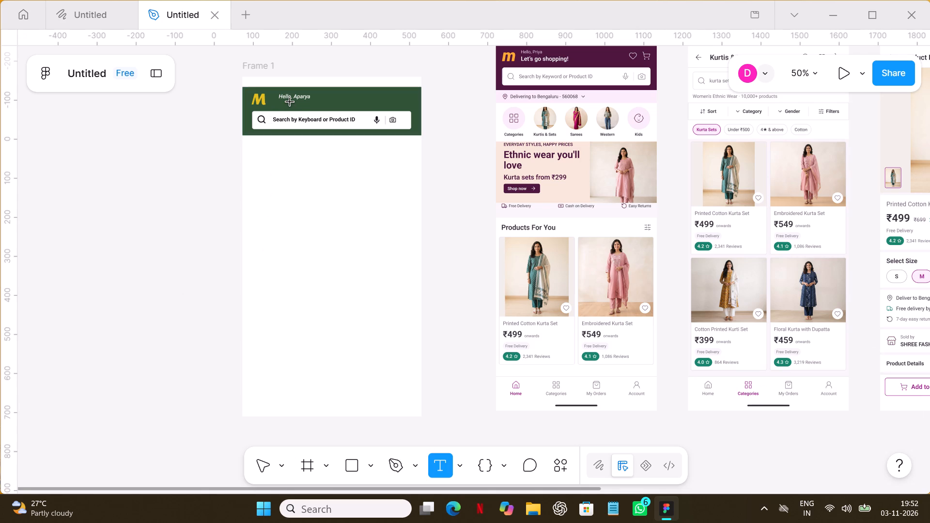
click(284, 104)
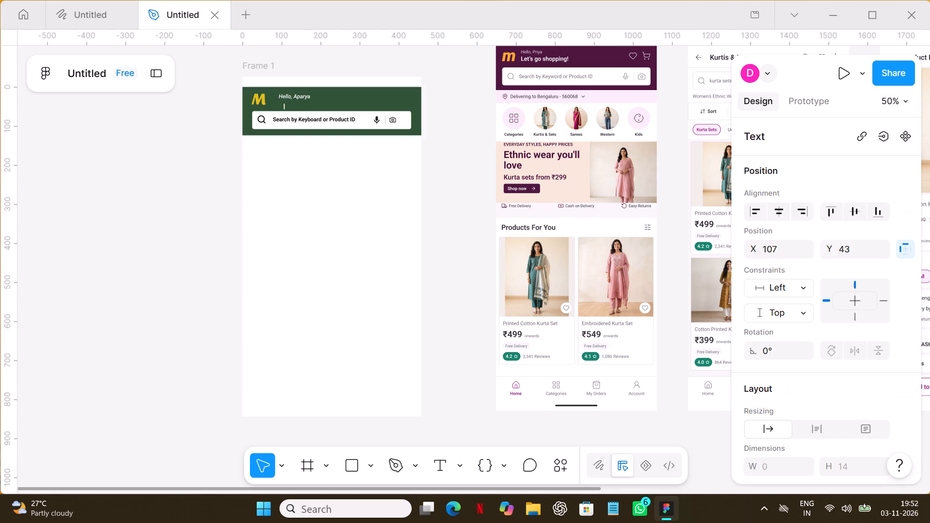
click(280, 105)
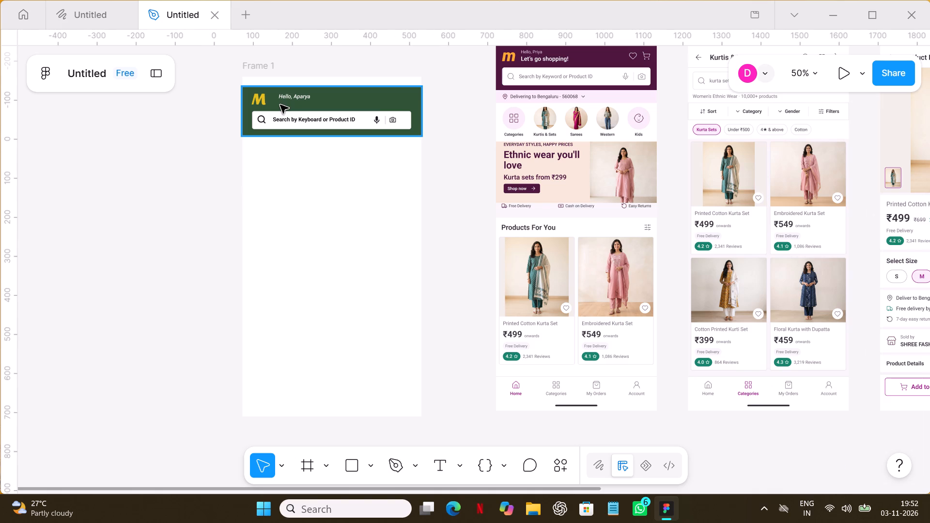
Start a separate text object beneath "Hello, Aparya" in the green header, styled Roboto Bold Italic at size 15.
key(t)
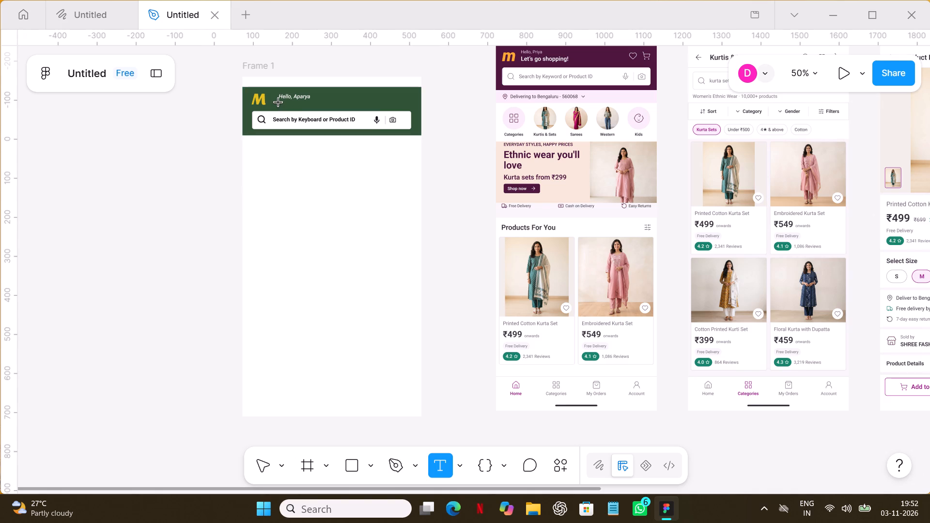
click(279, 102)
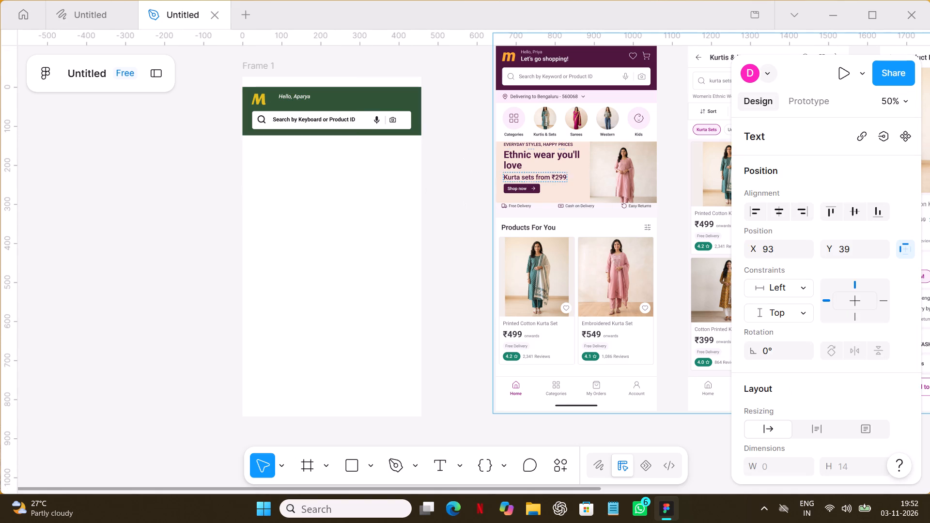
scroll(776, 251, down, 4)
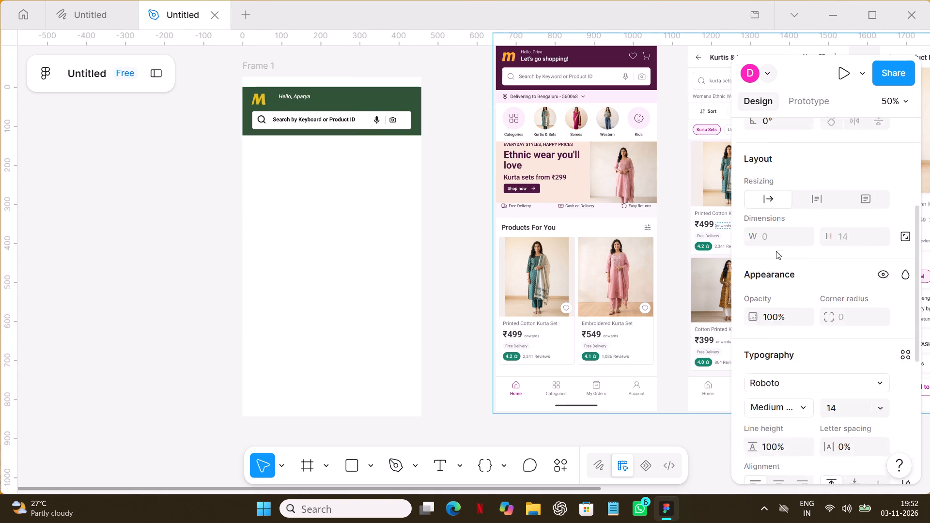
scroll(776, 251, down, 1)
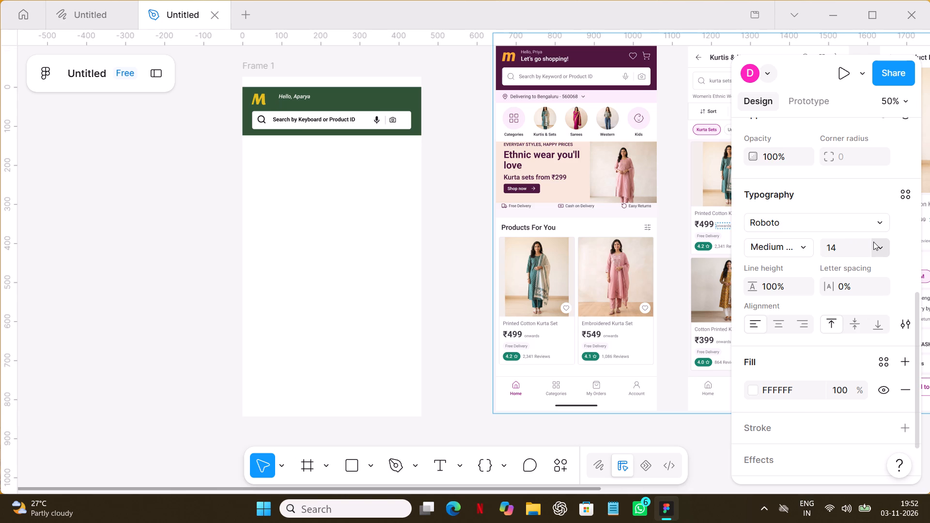
click(804, 245)
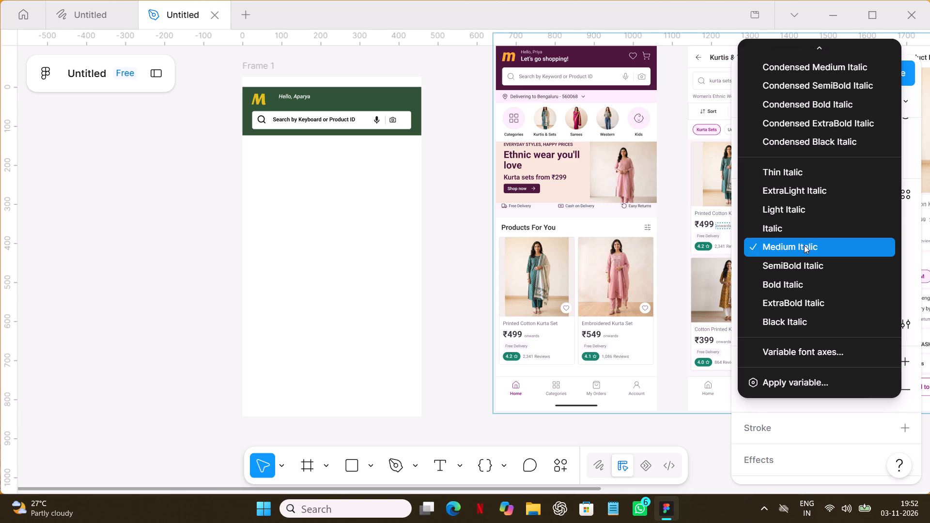
click(796, 288)
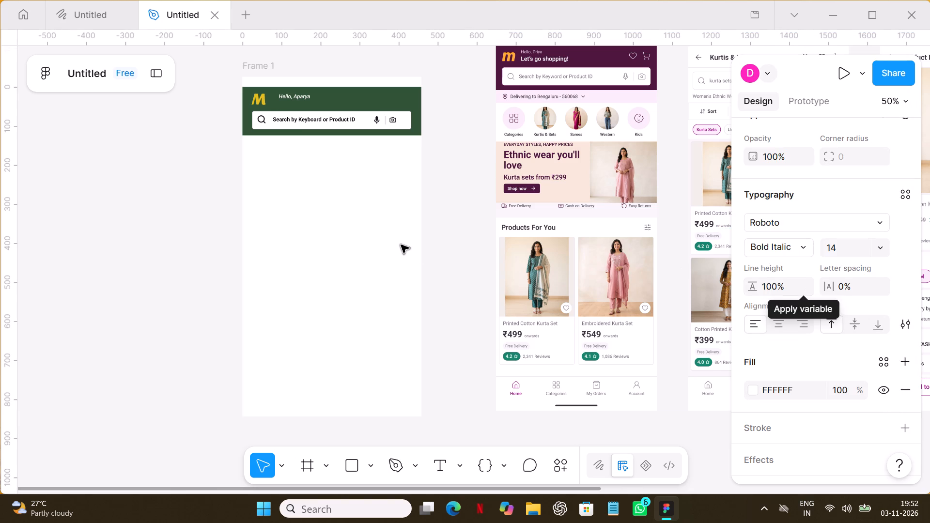
click(887, 245)
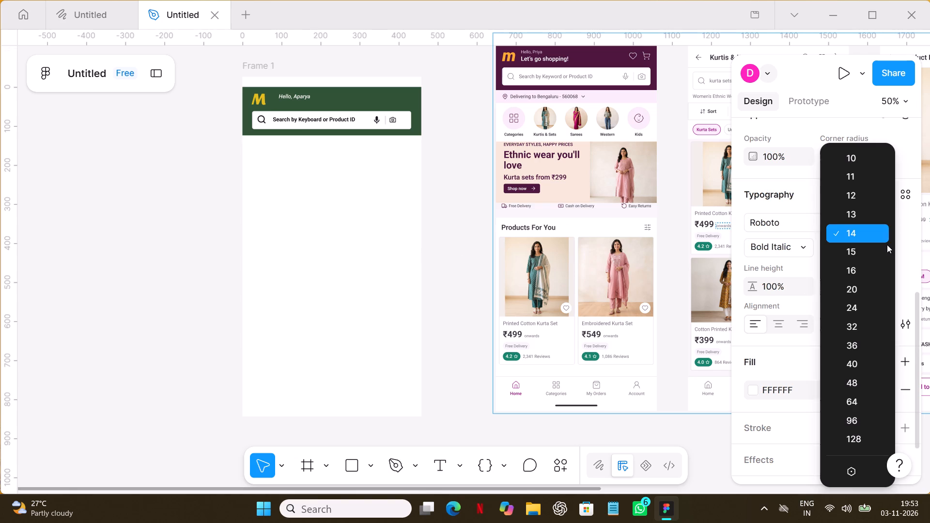
click(860, 250)
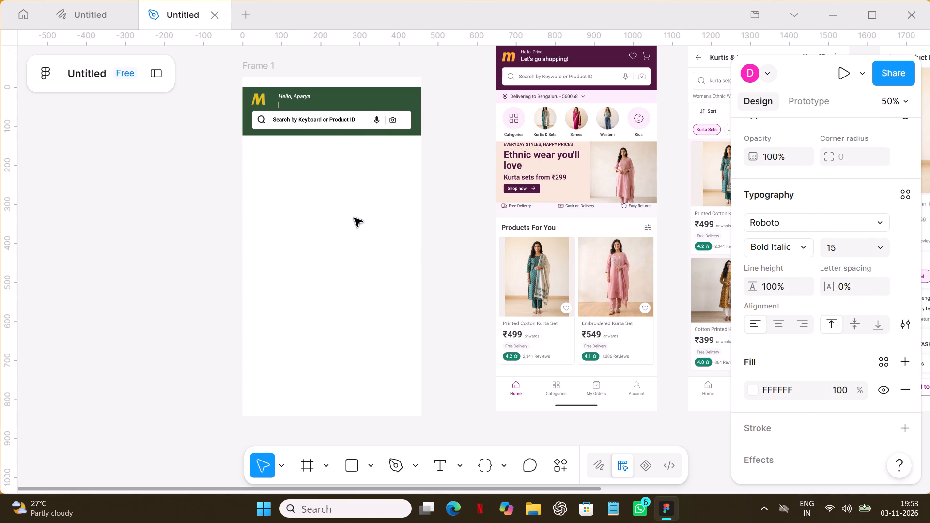
Enter "Let' start Eid's Collection" as the header's second greeting line.
key(l)
text(ET)
key(BackSpace)
key(BackSpace)
text(et)
key(apostrophe)
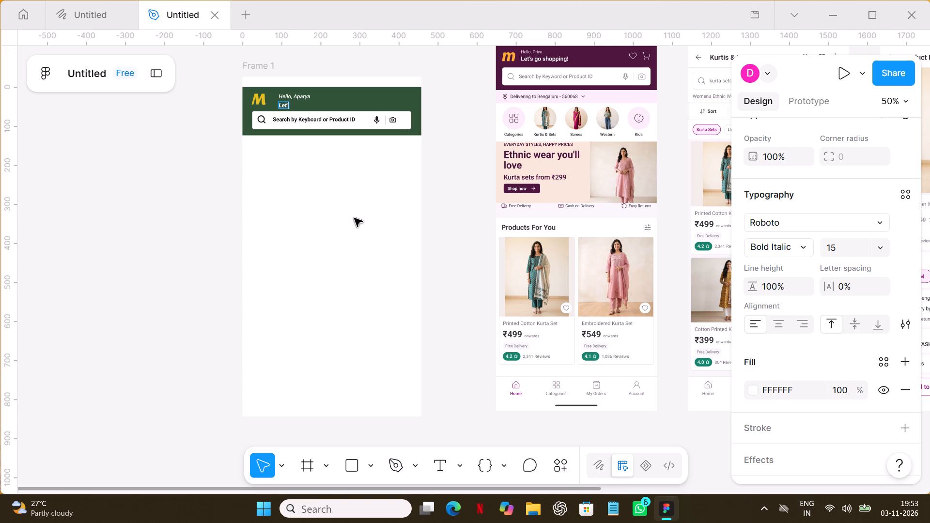
key(space)
text(start)
key(space)
text(eid)
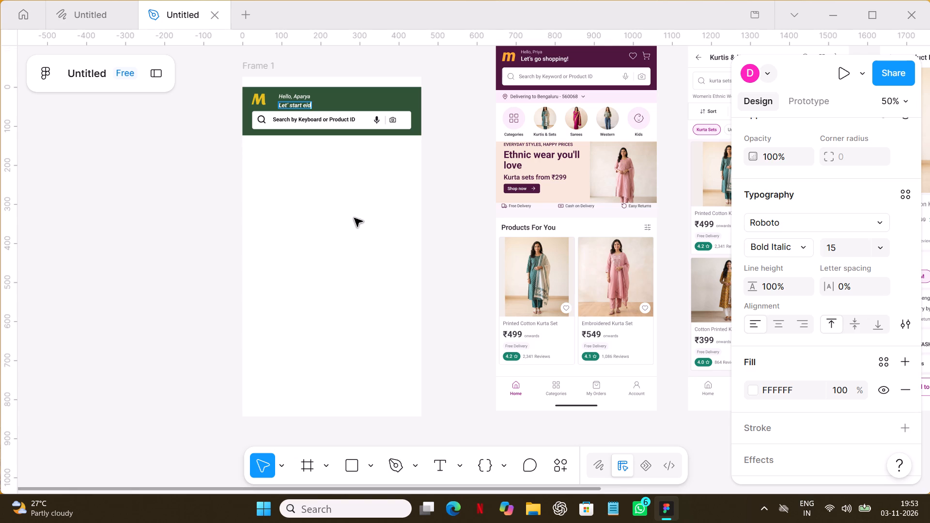
key(BackSpace)
key(BackSpace)
key(BackSpace)
key(e)
text(id)
key(apostrophe)
text(s)
key(space)
key(c)
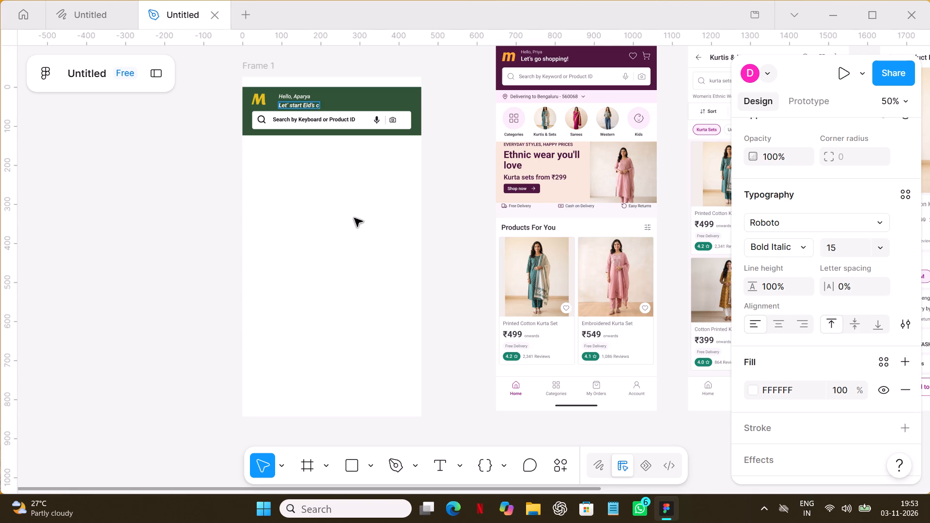
text(olle)
key(c)
key(BackSpace)
key(BackSpace)
key(BackSpace)
key(BackSpace)
key(BackSpace)
key(BackSpace)
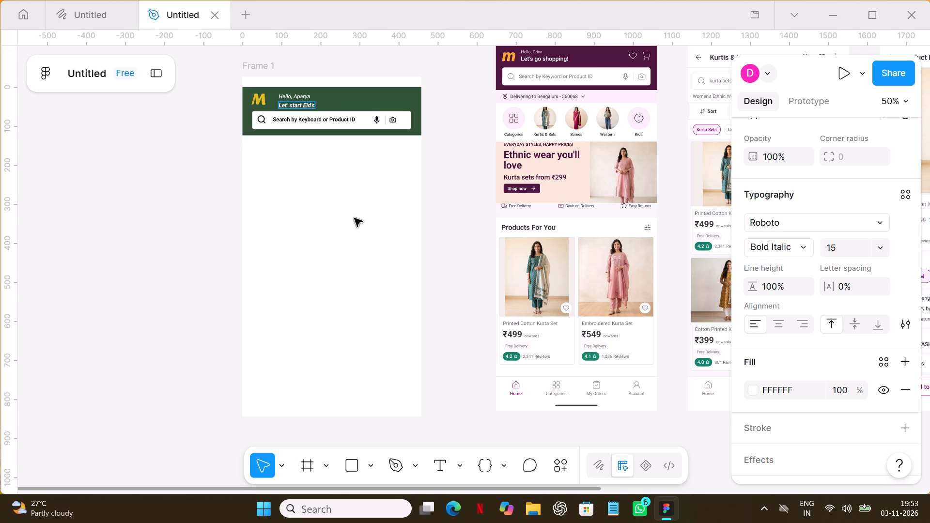
key(s)
key(BackSpace)
key(c)
text(ollection)
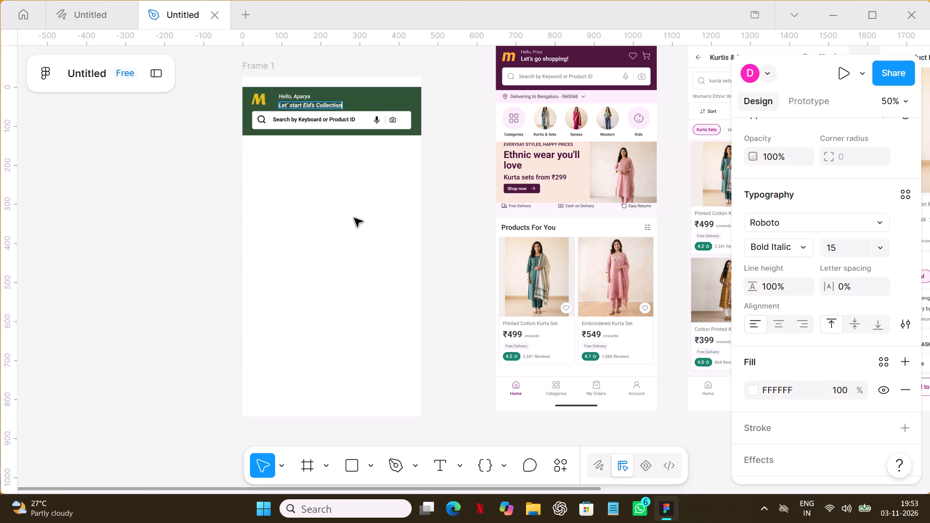
Capitalize "start" in the second greeting line so it reads "Let' Start Eid's Collection".
click(293, 106)
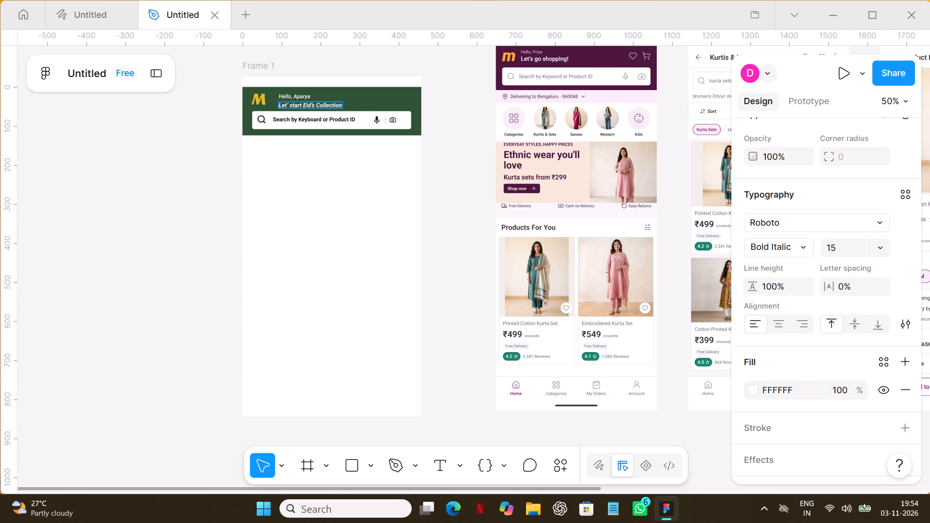
click(291, 106)
click(292, 106)
key(BackSpace)
key(s)
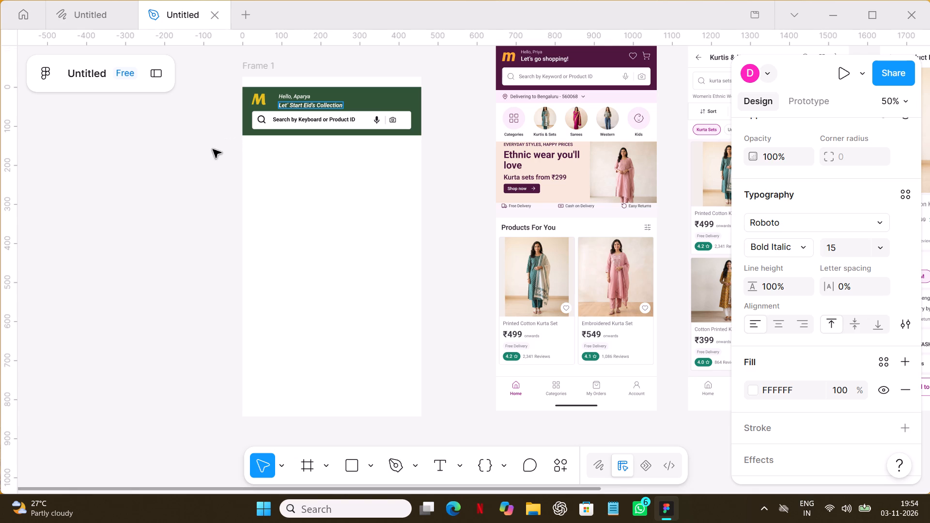
click(213, 149)
click(212, 155)
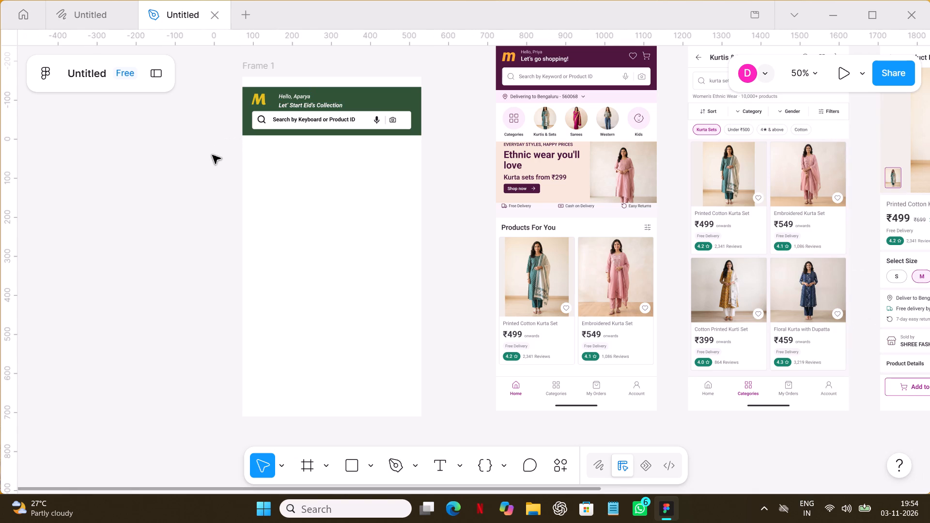
Add an exclamation mark to the end of the second greeting line so it reads "Let' Start Eid's Collection!".
click(310, 106)
double_click(312, 105)
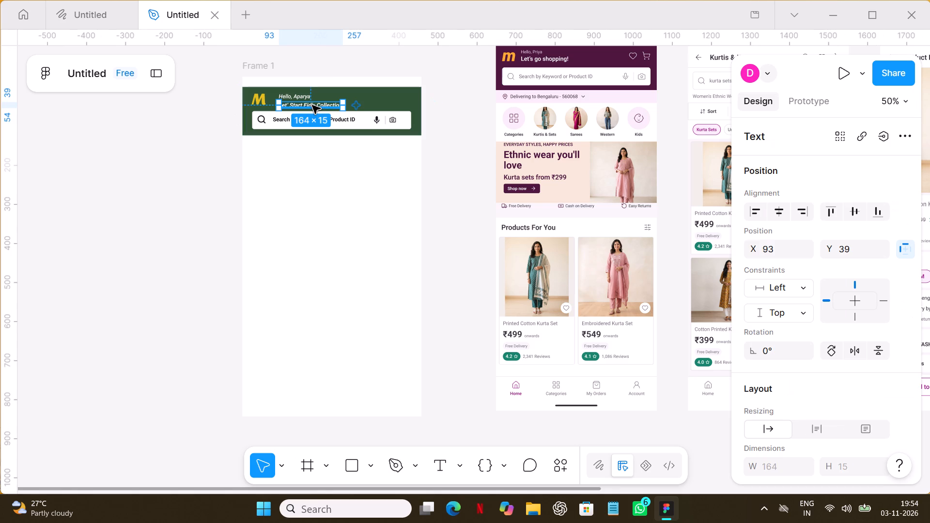
key(t)
click(341, 103)
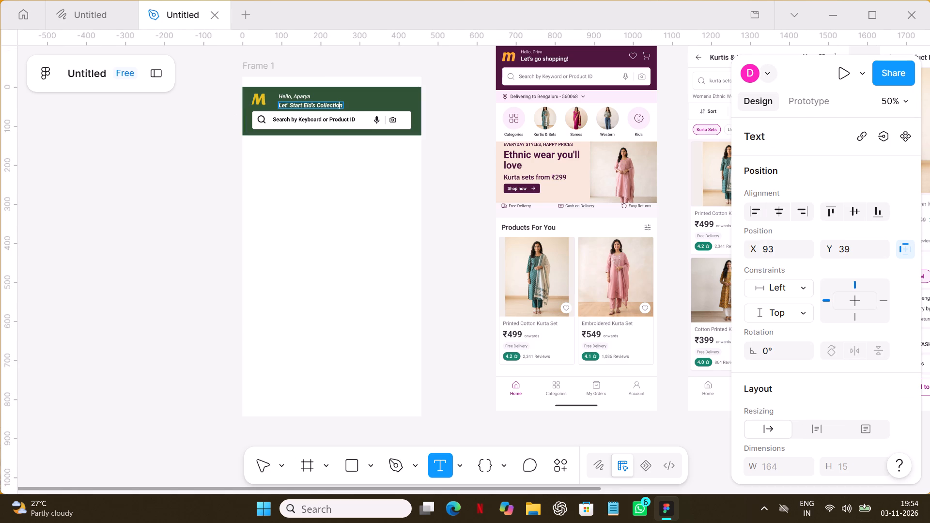
click(341, 103)
double_click(341, 104)
click(341, 104)
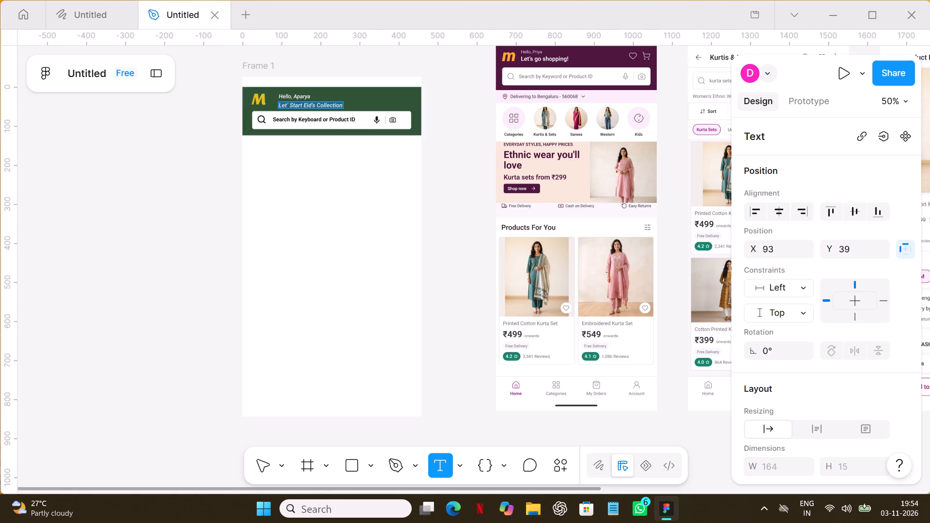
click(316, 99)
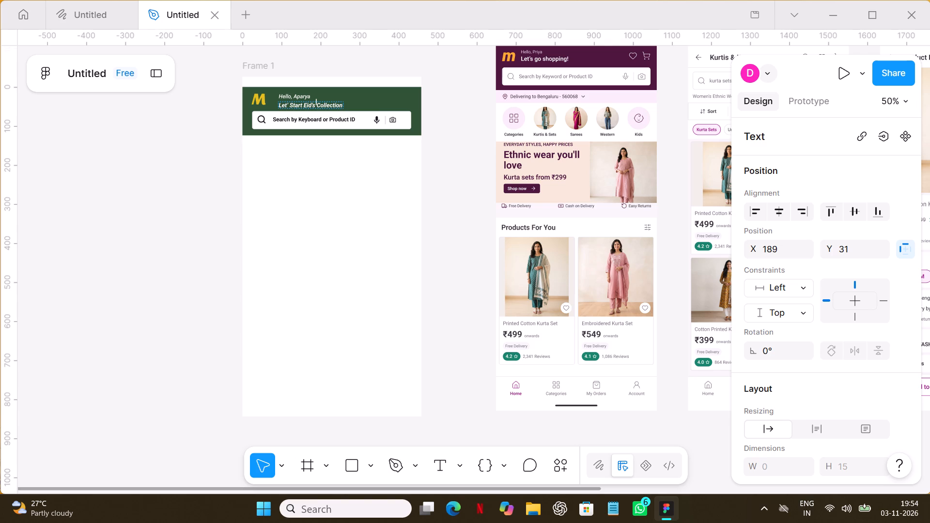
click(341, 104)
click(341, 104)
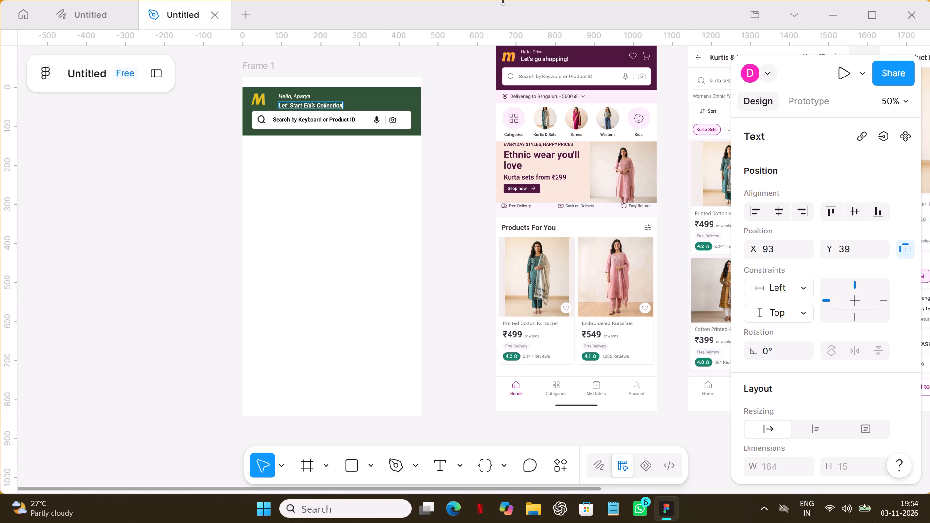
key(shift+exclam)
click(198, 153)
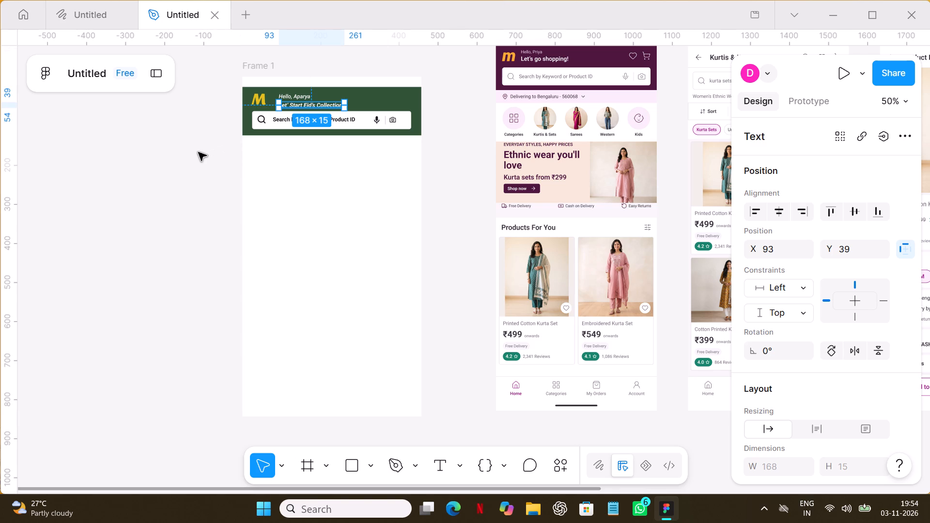
click(222, 134)
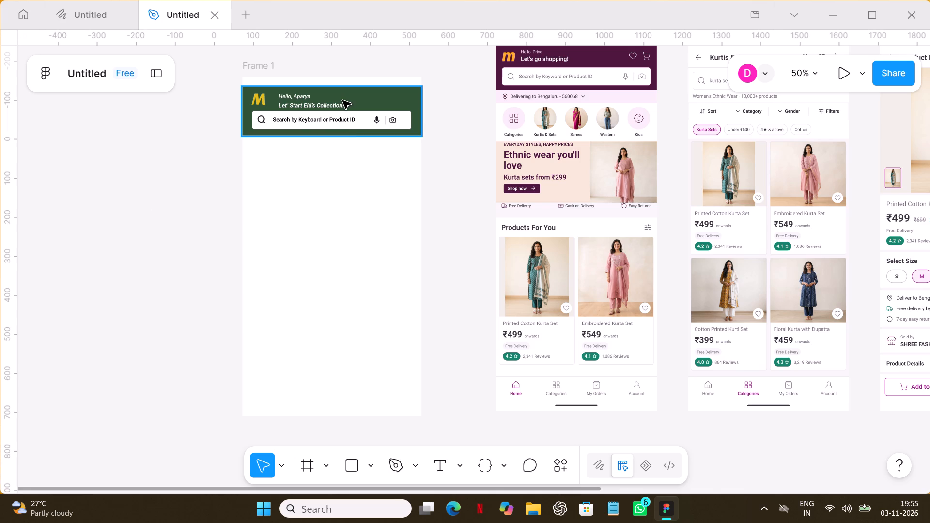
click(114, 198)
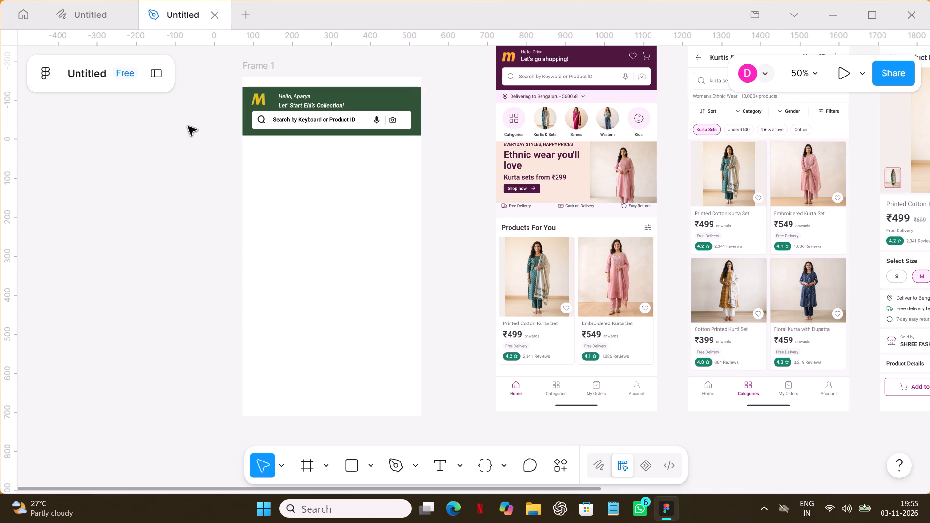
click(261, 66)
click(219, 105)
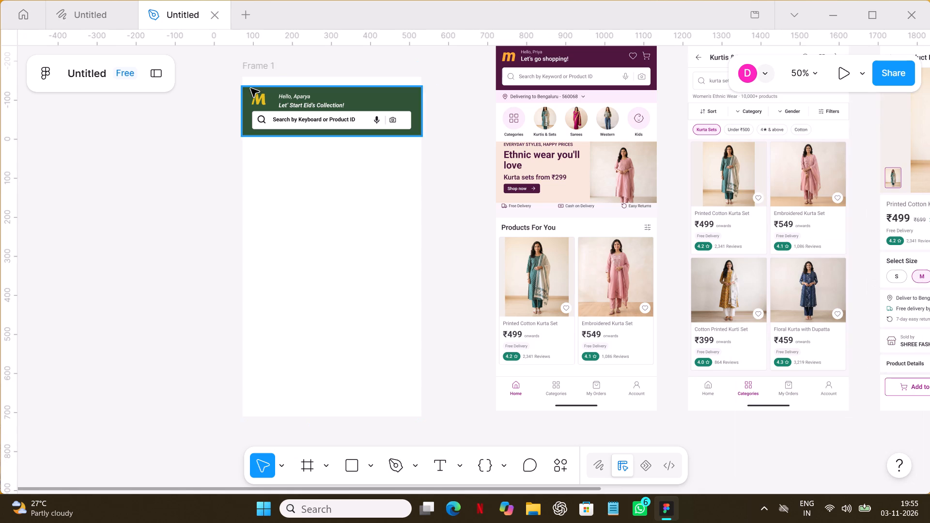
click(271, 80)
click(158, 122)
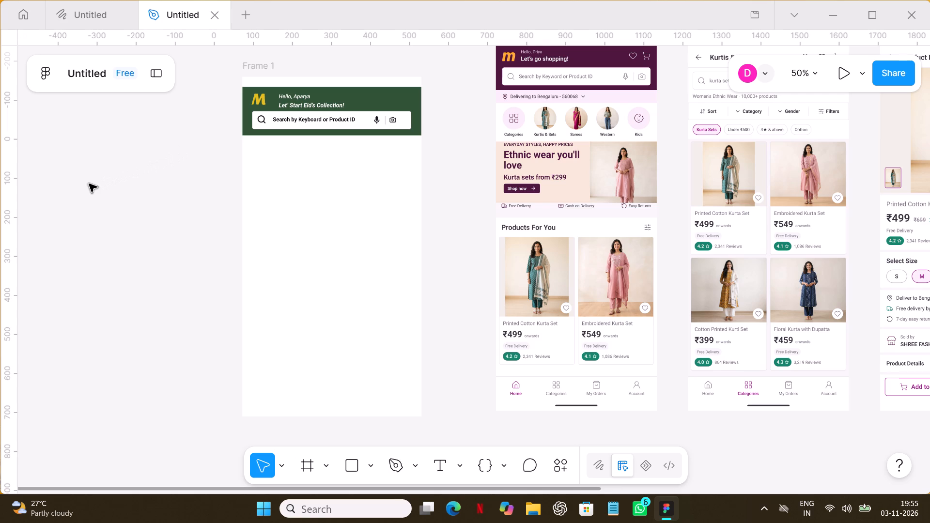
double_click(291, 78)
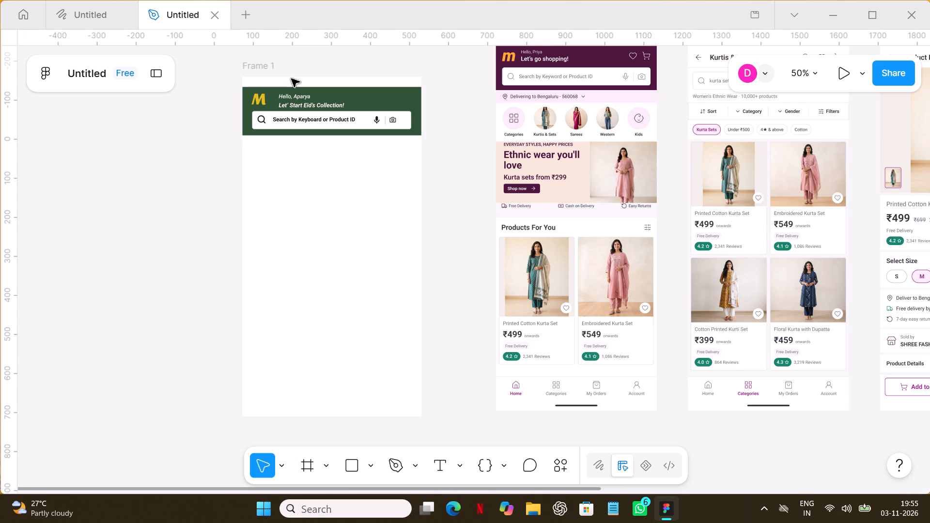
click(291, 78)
Draw a thin horizontal frame about 454 × 34 on the empty canvas beside Frame 1.
key(f)
drag(58, 245, 222, 261)
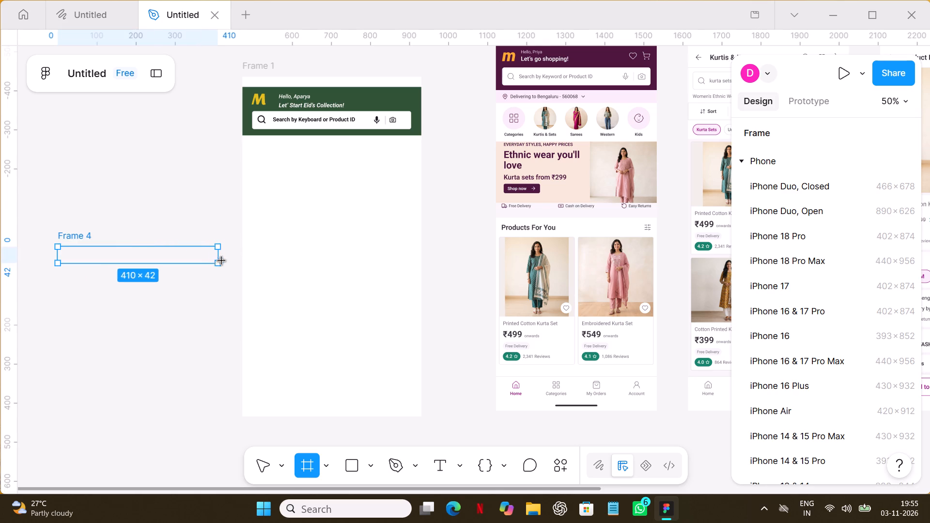
drag(222, 261, 230, 256)
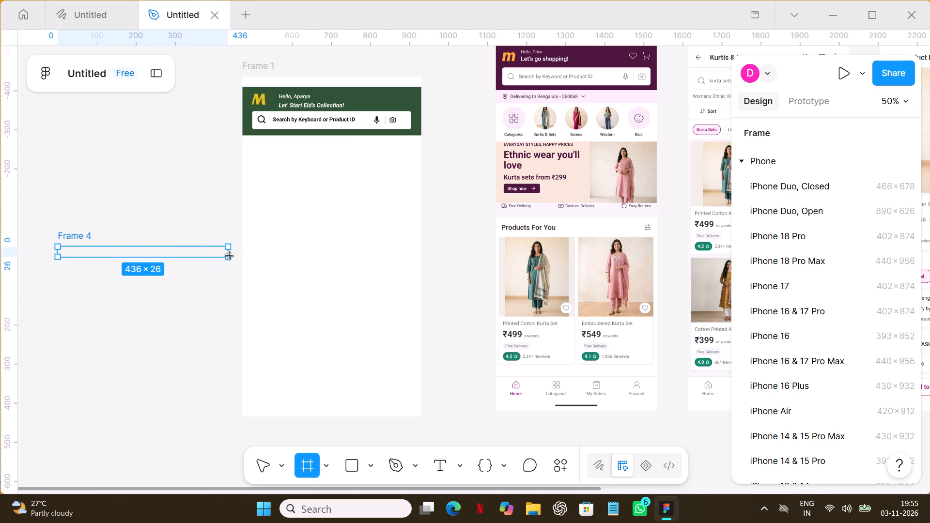
drag(230, 256, 234, 254)
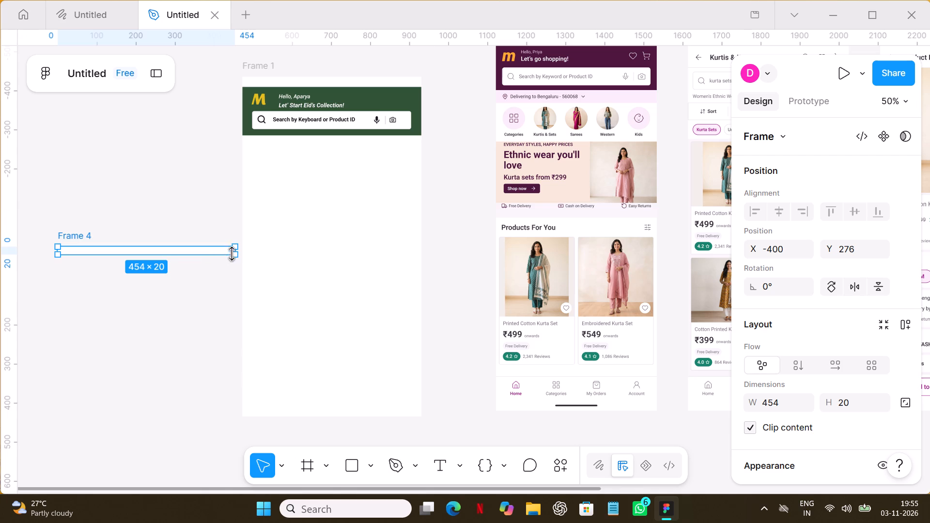
click(232, 254)
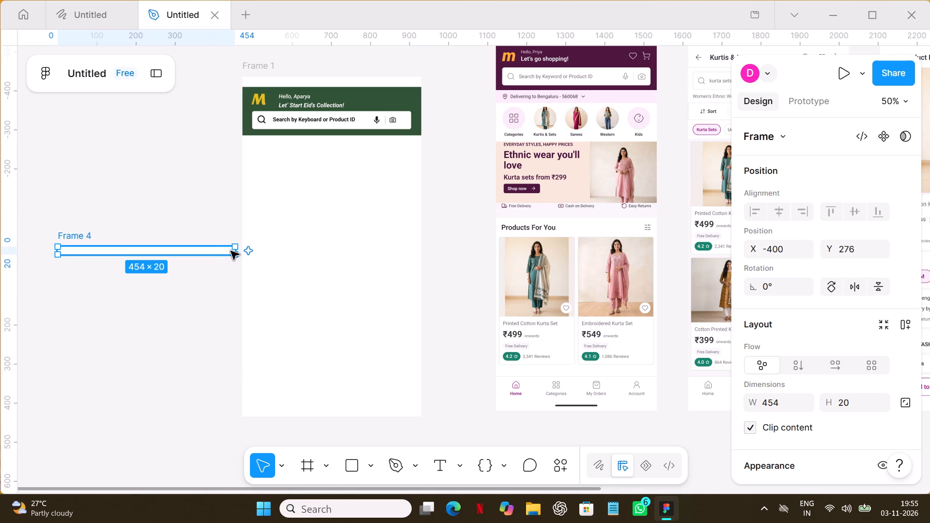
click(228, 245)
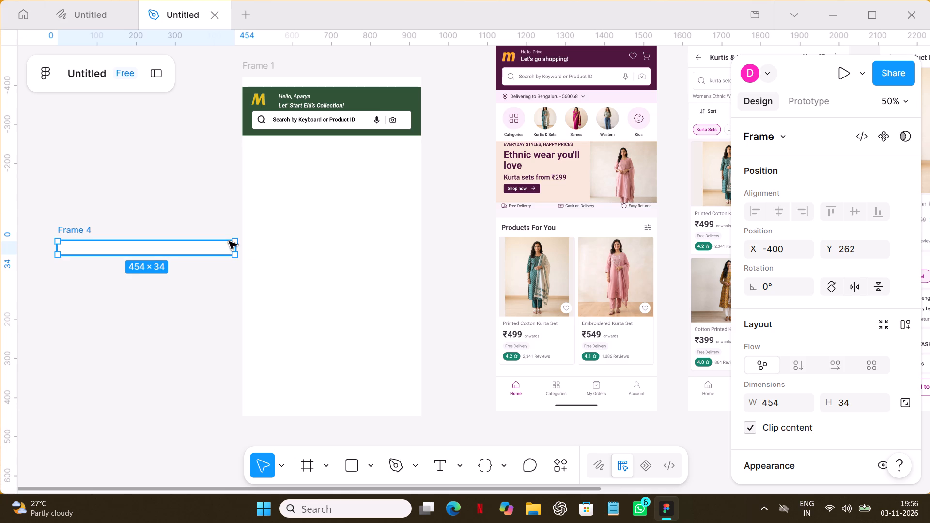
Move the thin frame into Frame 1 at its top-left corner, at X 0, Y 0.
drag(224, 246, 309, 85)
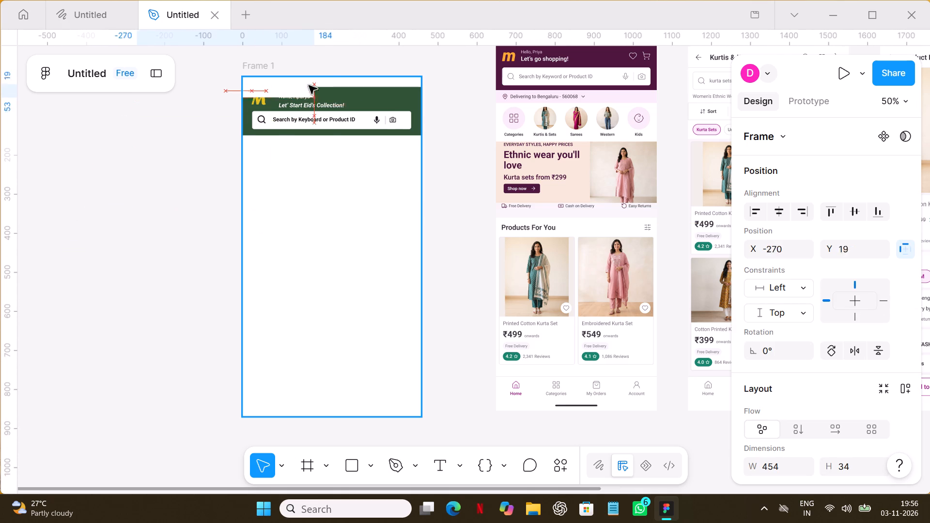
drag(309, 85, 416, 81)
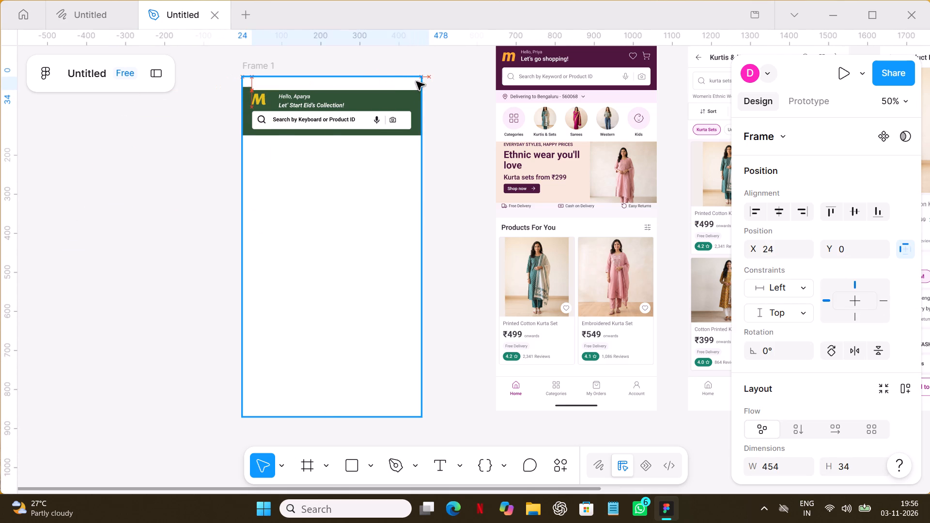
drag(416, 81, 408, 82)
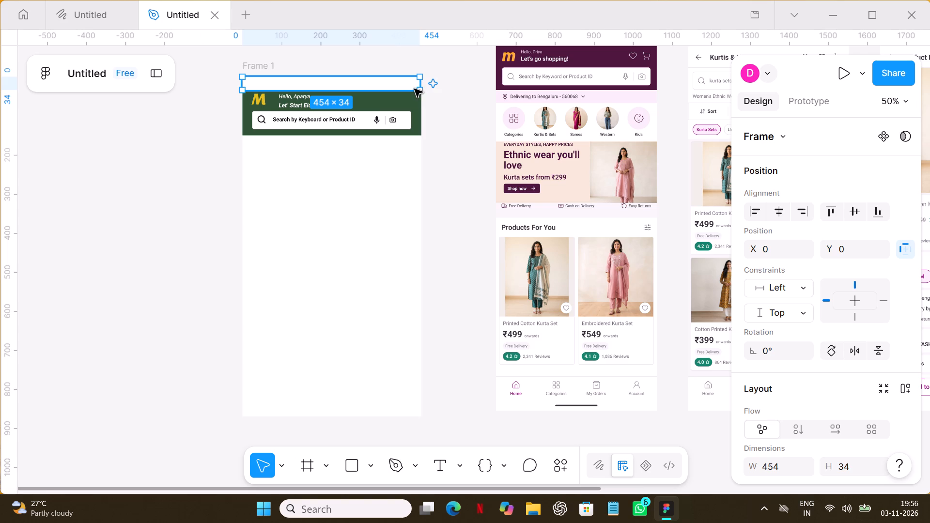
Resize the thin frame to 458 × 26 so it exactly fills the strip above the green header.
drag(405, 91, 405, 86)
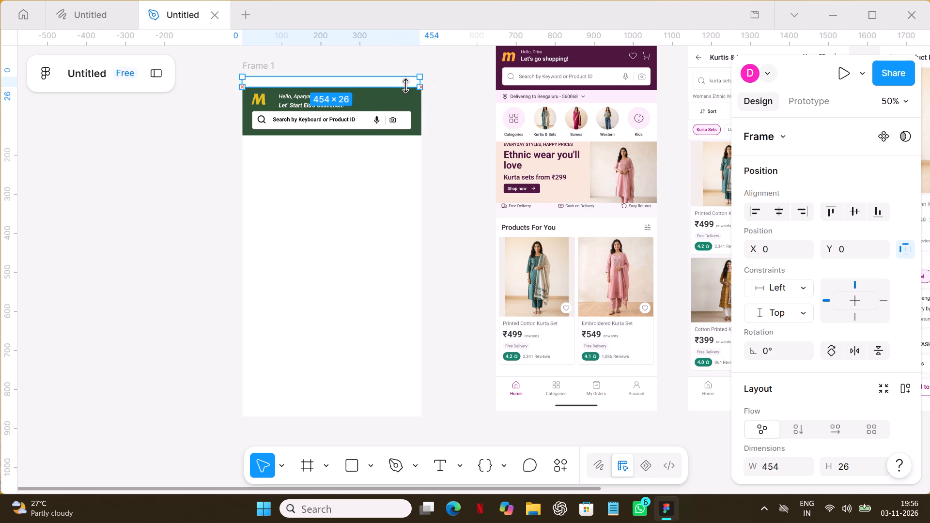
drag(405, 86, 405, 84)
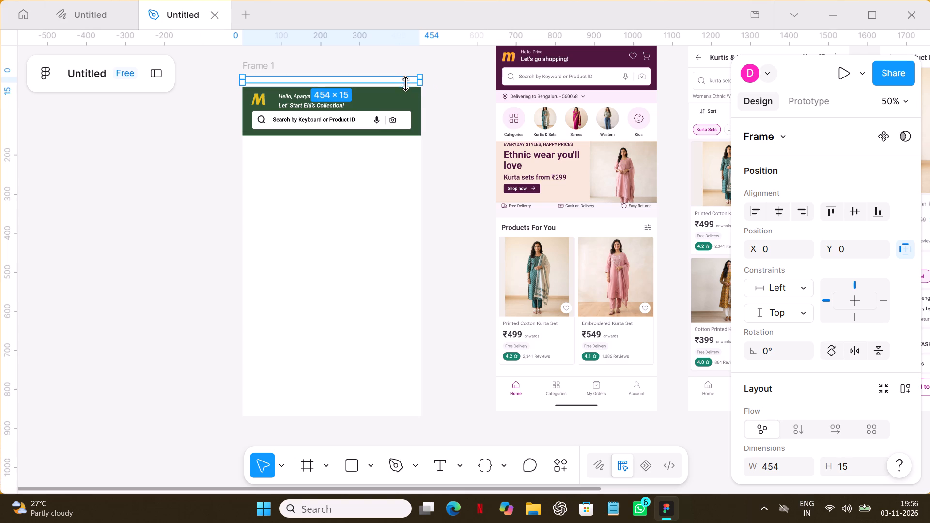
drag(405, 84, 405, 85)
click(420, 76)
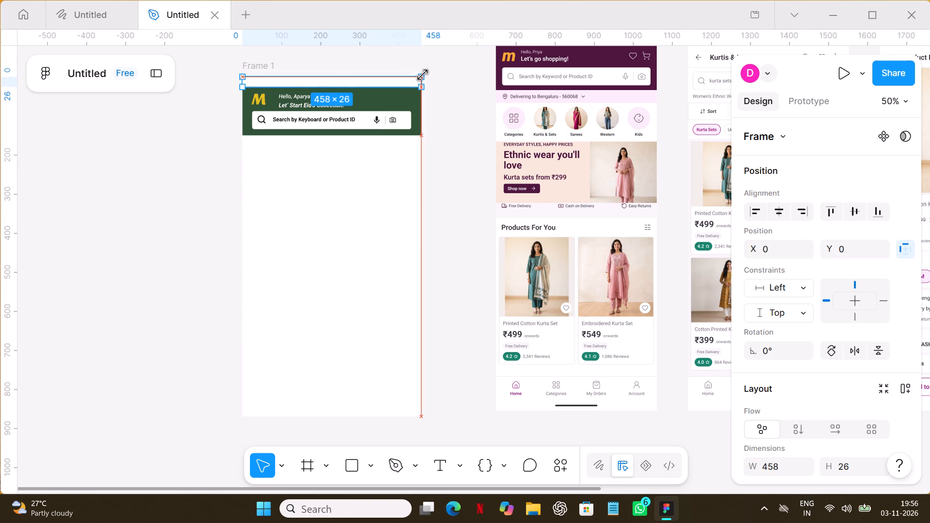
click(440, 72)
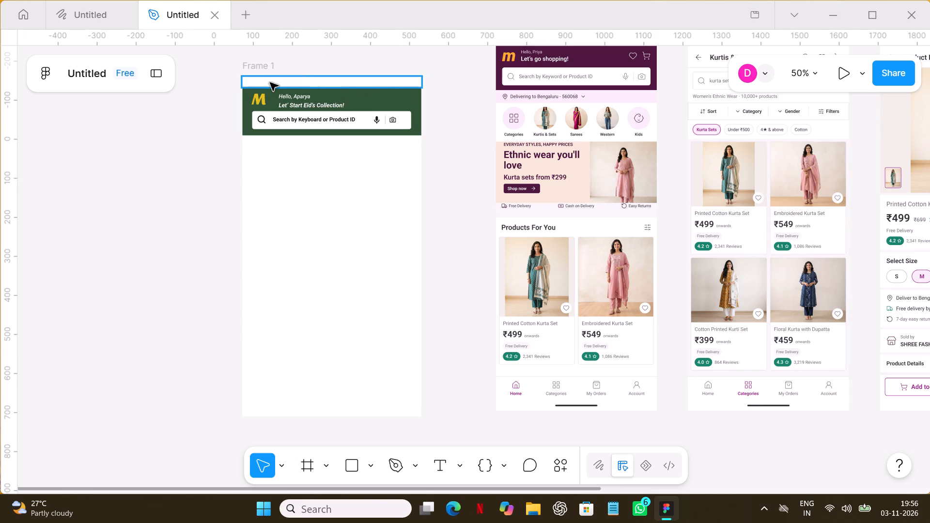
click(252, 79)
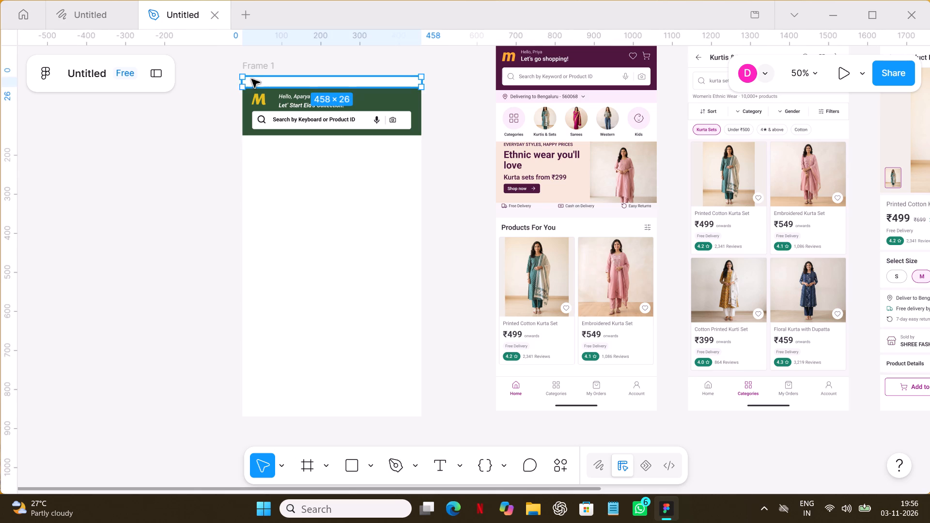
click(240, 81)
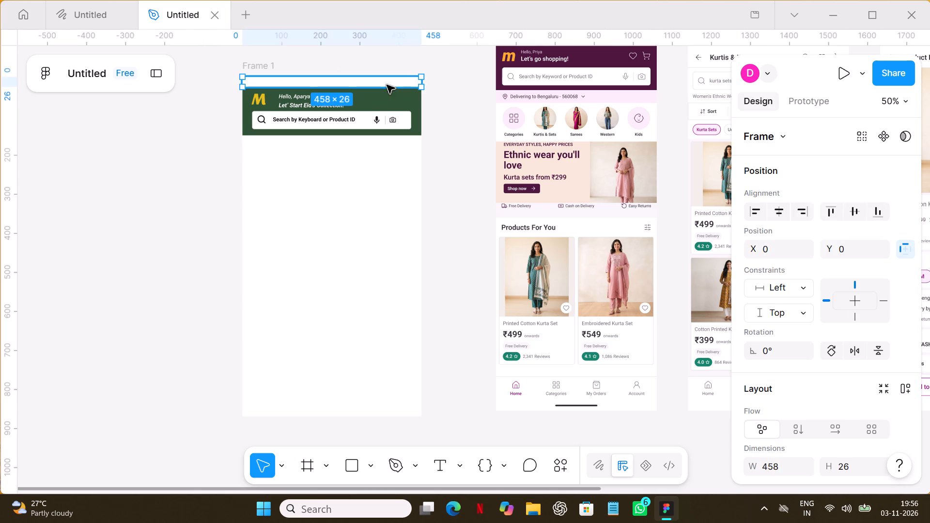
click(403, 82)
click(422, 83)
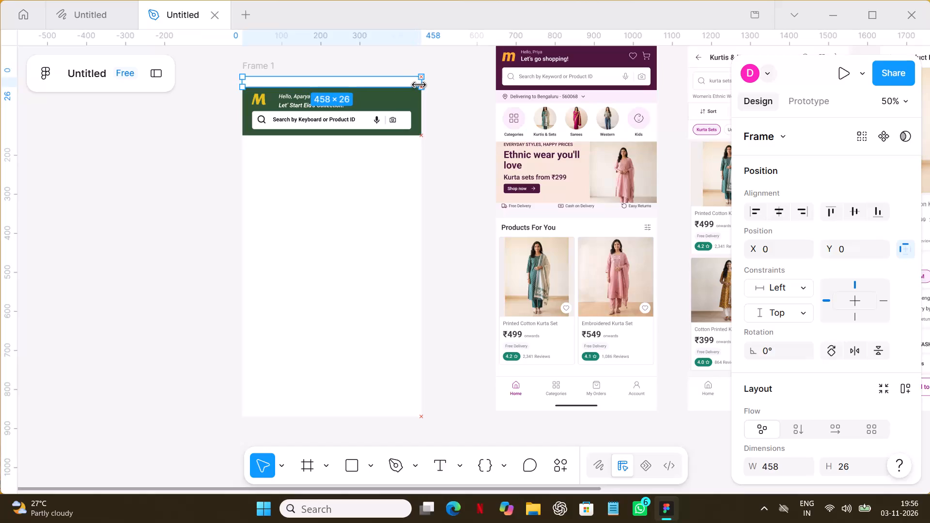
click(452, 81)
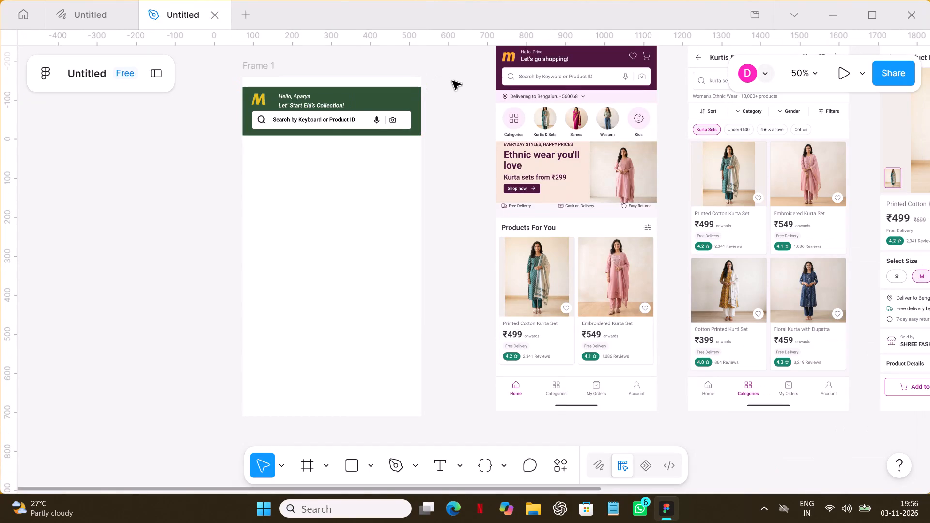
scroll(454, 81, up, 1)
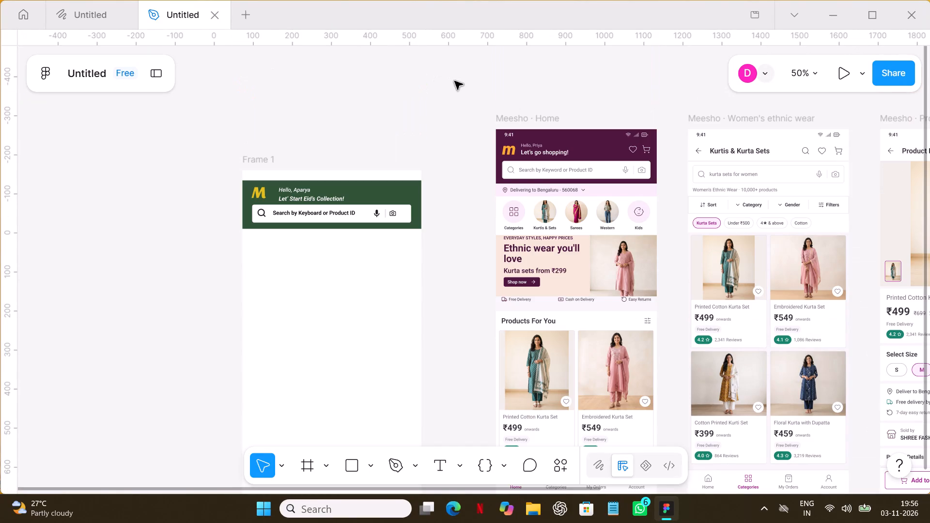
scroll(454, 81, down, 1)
Add a fill in the page's green, 168568 at 100%, to the strip frame above the header.
click(415, 78)
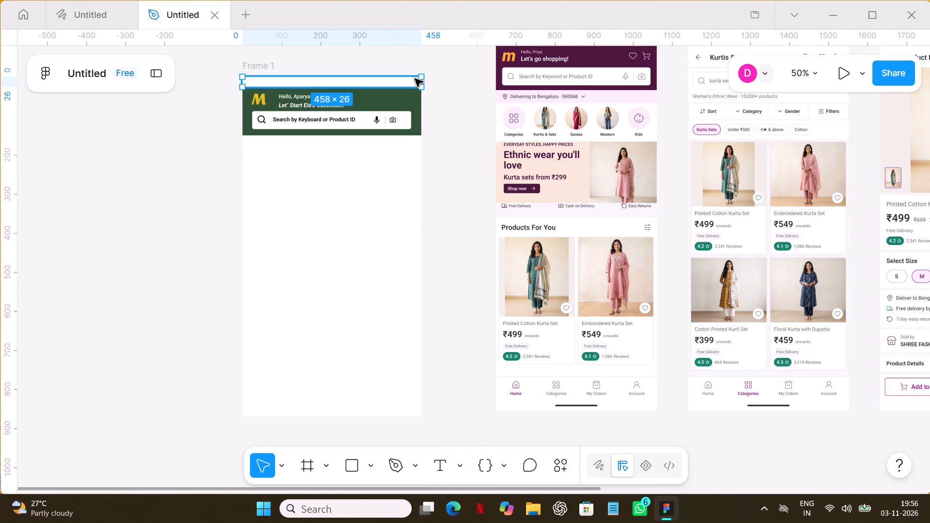
scroll(795, 254, down, 1)
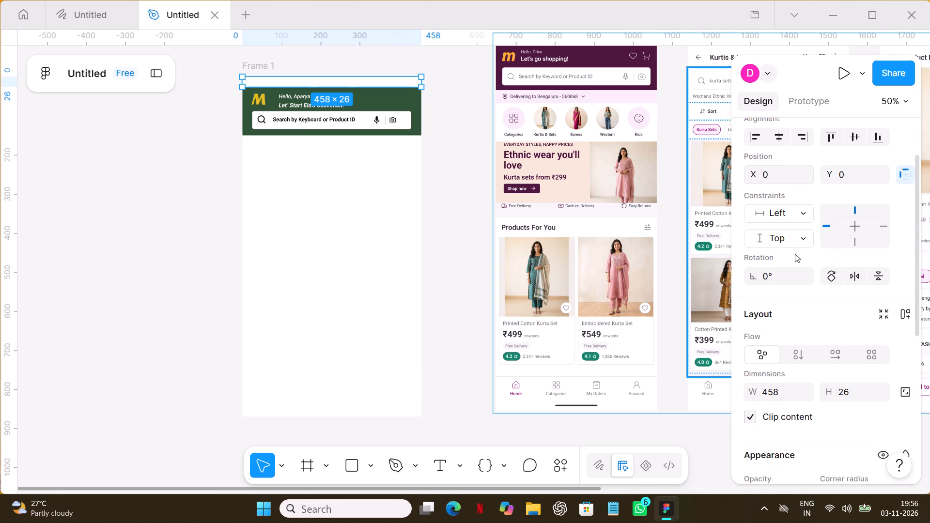
scroll(807, 257, down, 5)
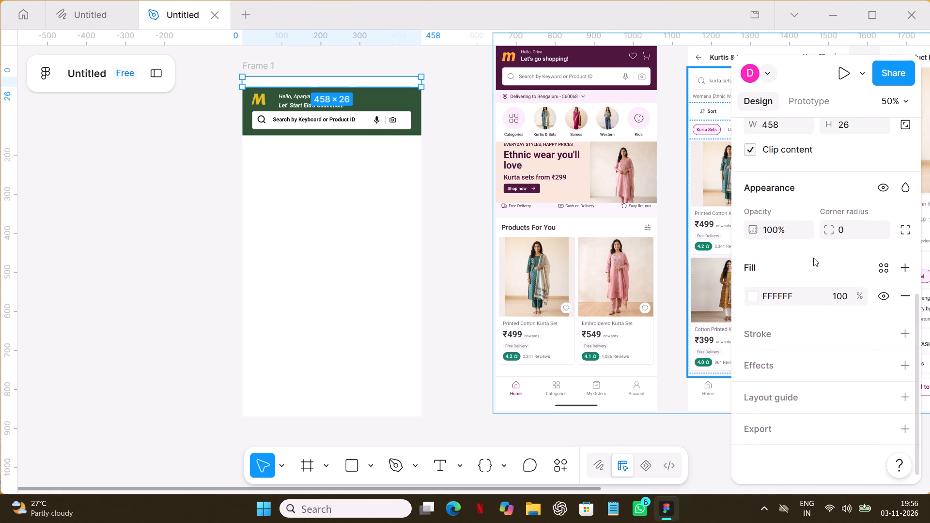
click(908, 272)
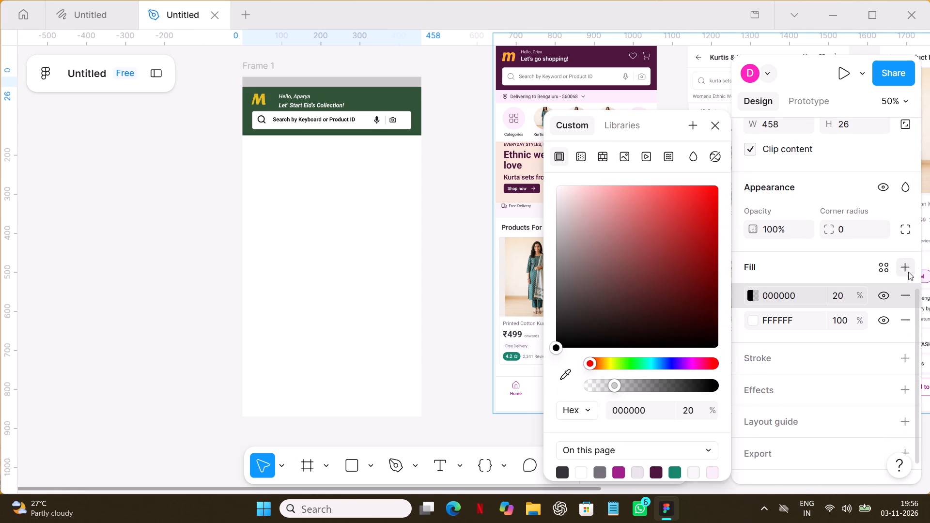
click(671, 472)
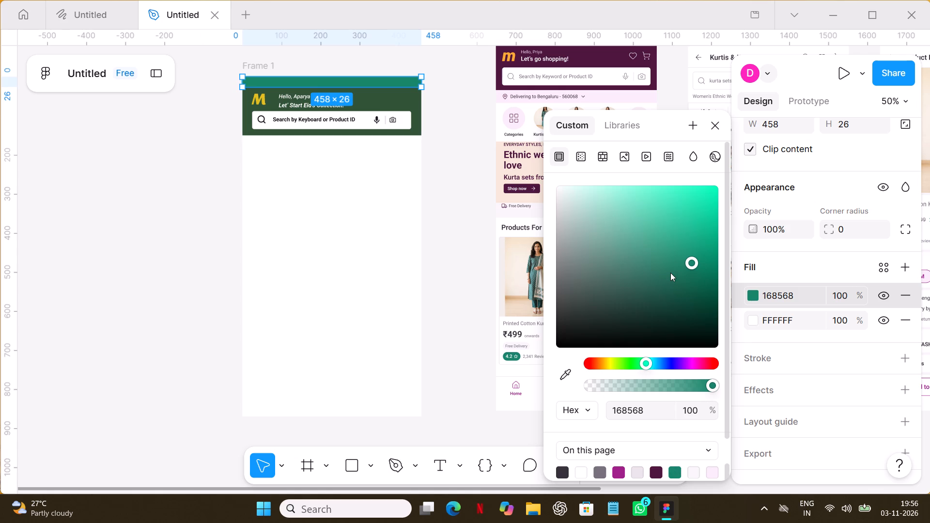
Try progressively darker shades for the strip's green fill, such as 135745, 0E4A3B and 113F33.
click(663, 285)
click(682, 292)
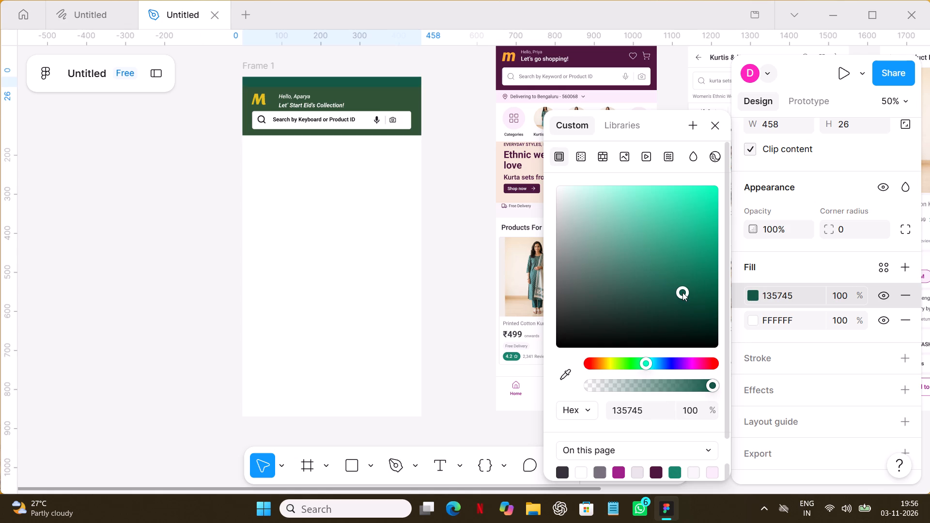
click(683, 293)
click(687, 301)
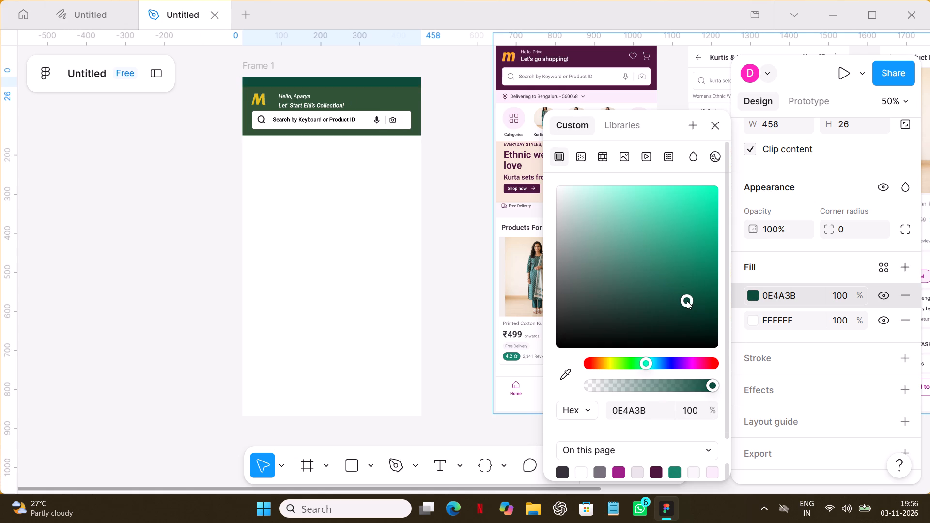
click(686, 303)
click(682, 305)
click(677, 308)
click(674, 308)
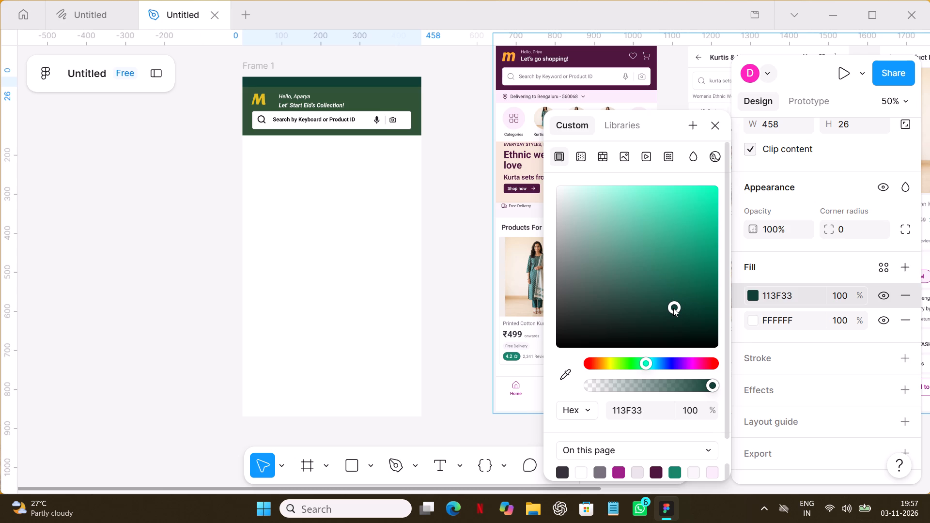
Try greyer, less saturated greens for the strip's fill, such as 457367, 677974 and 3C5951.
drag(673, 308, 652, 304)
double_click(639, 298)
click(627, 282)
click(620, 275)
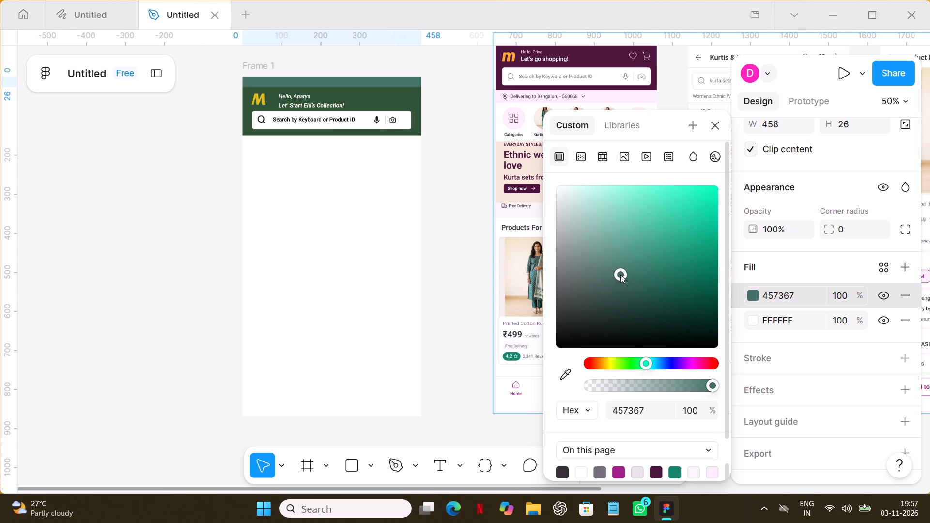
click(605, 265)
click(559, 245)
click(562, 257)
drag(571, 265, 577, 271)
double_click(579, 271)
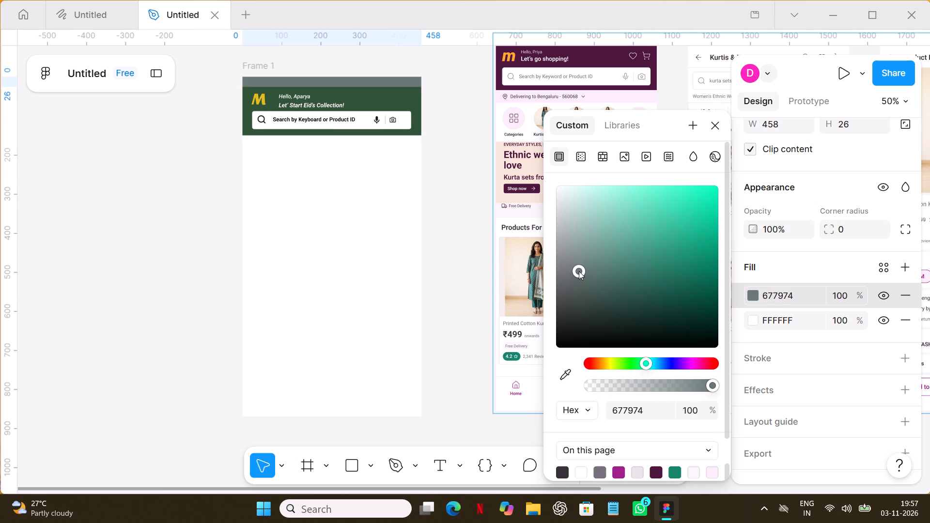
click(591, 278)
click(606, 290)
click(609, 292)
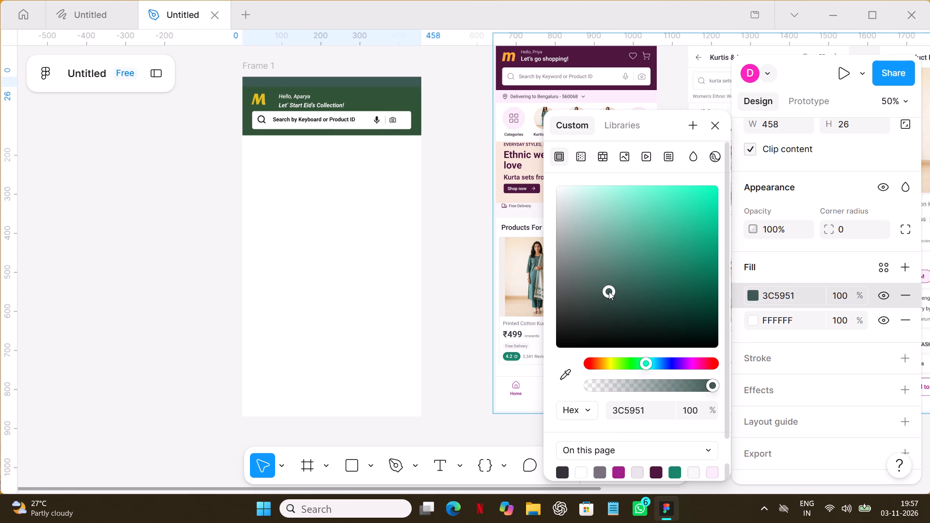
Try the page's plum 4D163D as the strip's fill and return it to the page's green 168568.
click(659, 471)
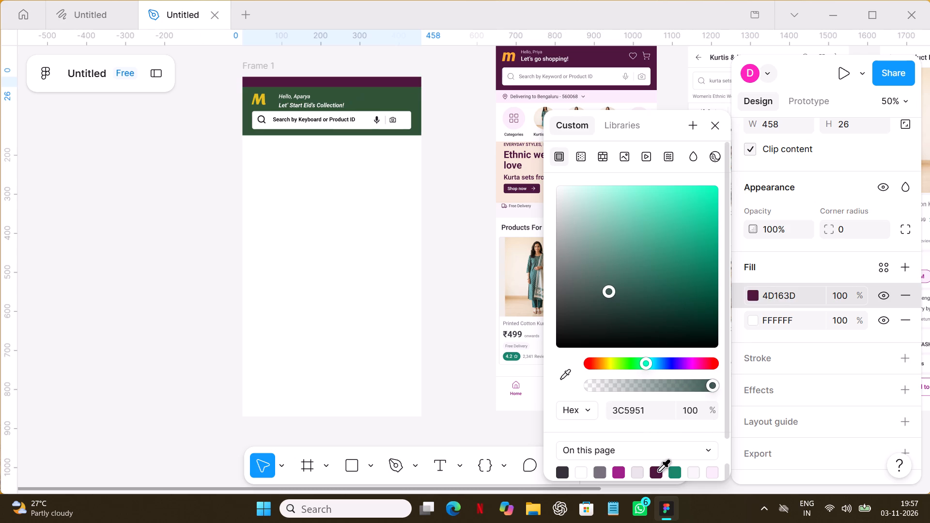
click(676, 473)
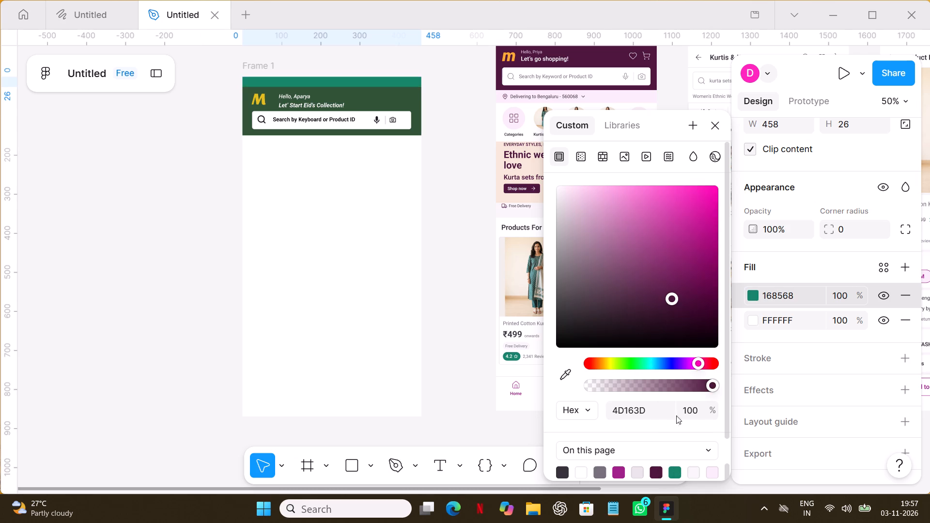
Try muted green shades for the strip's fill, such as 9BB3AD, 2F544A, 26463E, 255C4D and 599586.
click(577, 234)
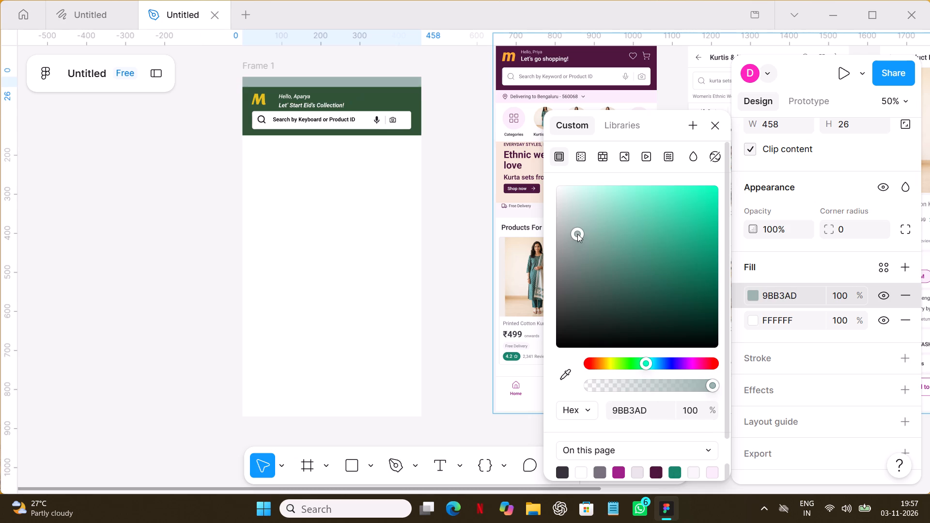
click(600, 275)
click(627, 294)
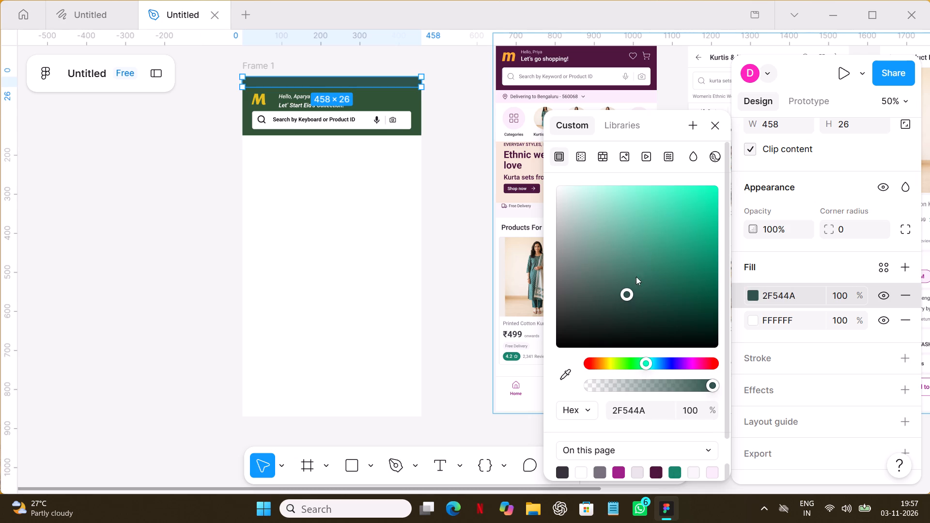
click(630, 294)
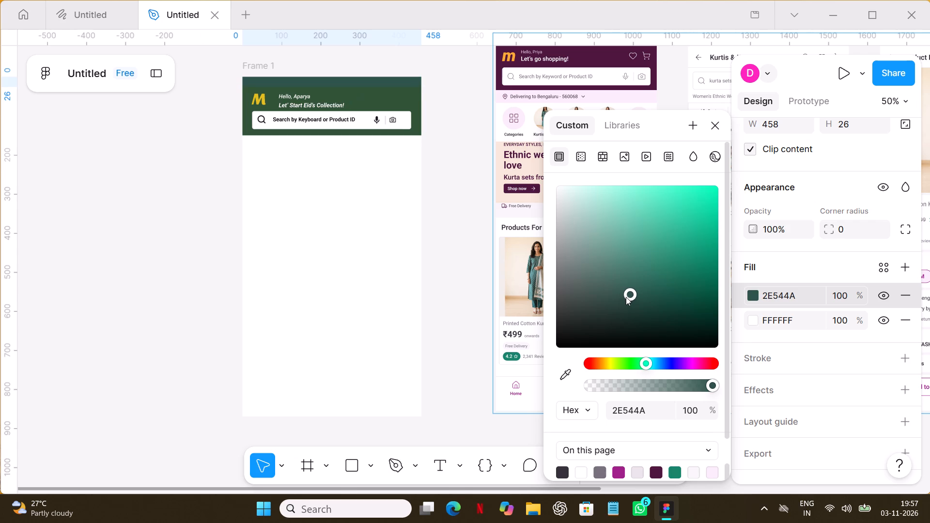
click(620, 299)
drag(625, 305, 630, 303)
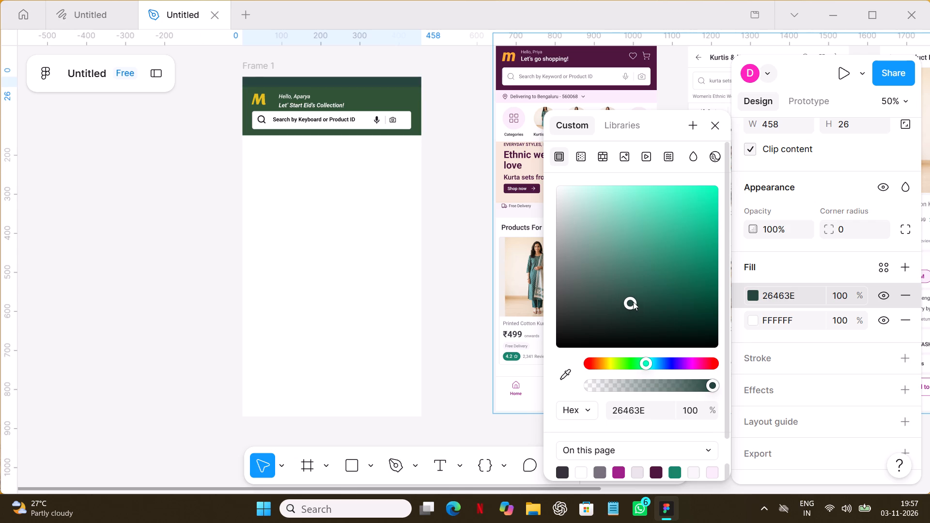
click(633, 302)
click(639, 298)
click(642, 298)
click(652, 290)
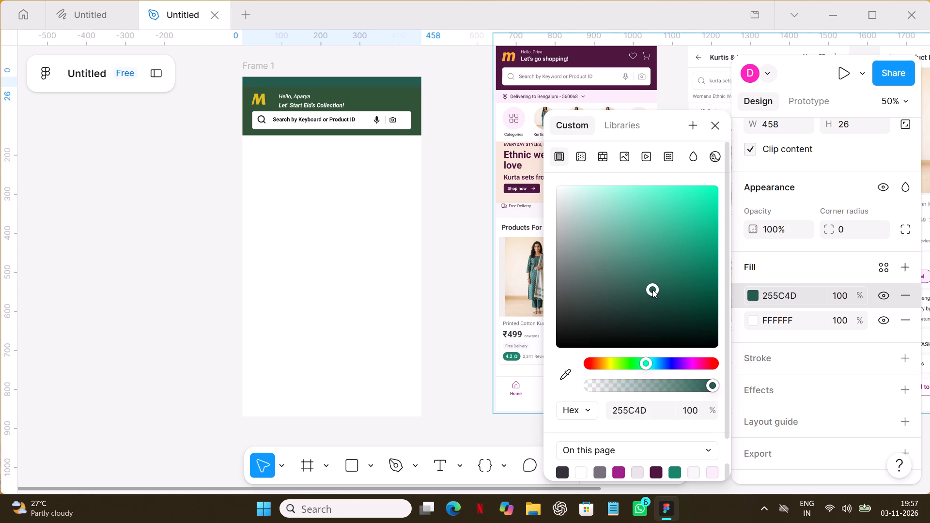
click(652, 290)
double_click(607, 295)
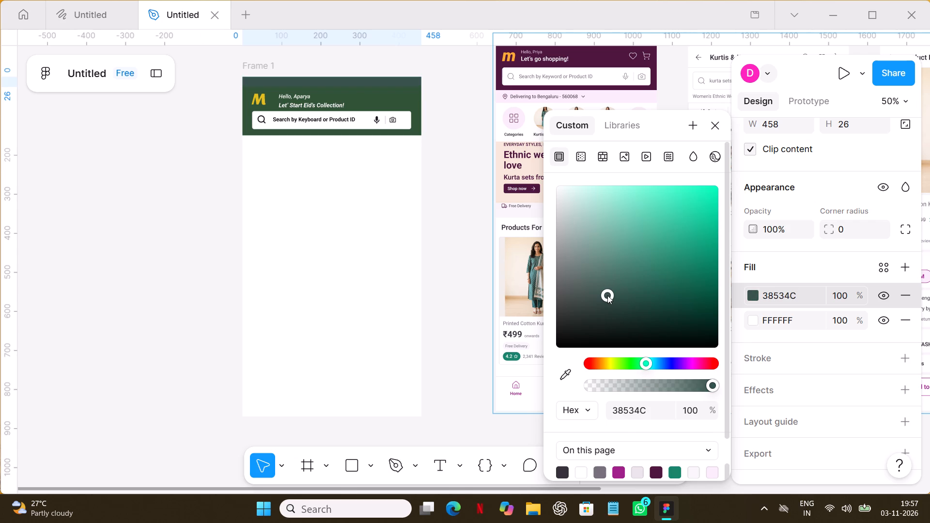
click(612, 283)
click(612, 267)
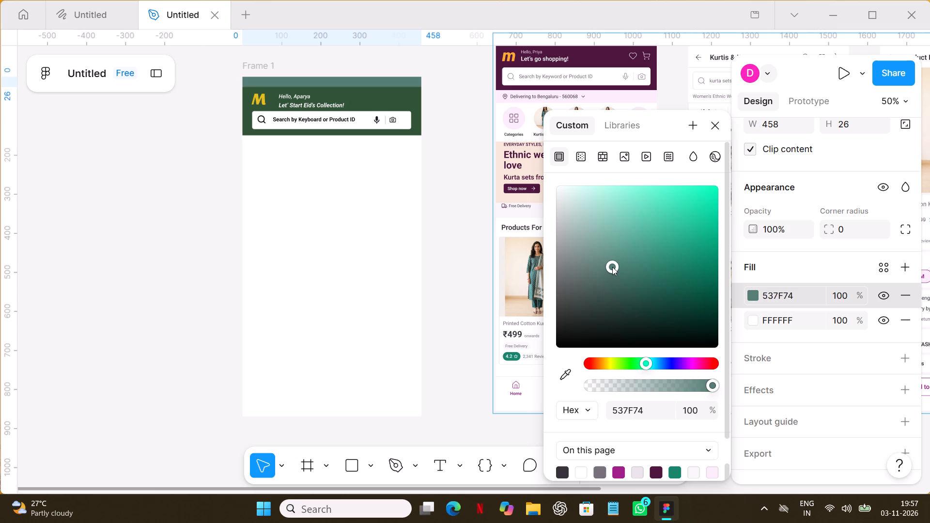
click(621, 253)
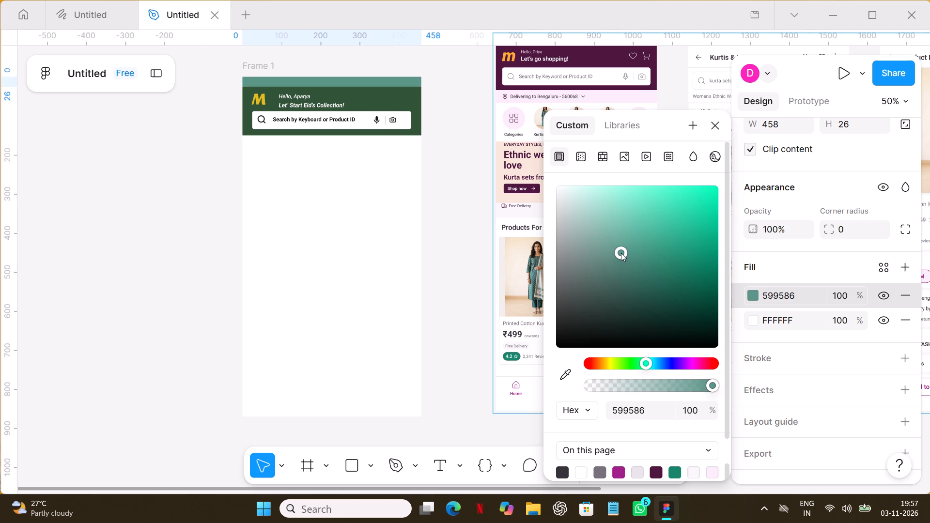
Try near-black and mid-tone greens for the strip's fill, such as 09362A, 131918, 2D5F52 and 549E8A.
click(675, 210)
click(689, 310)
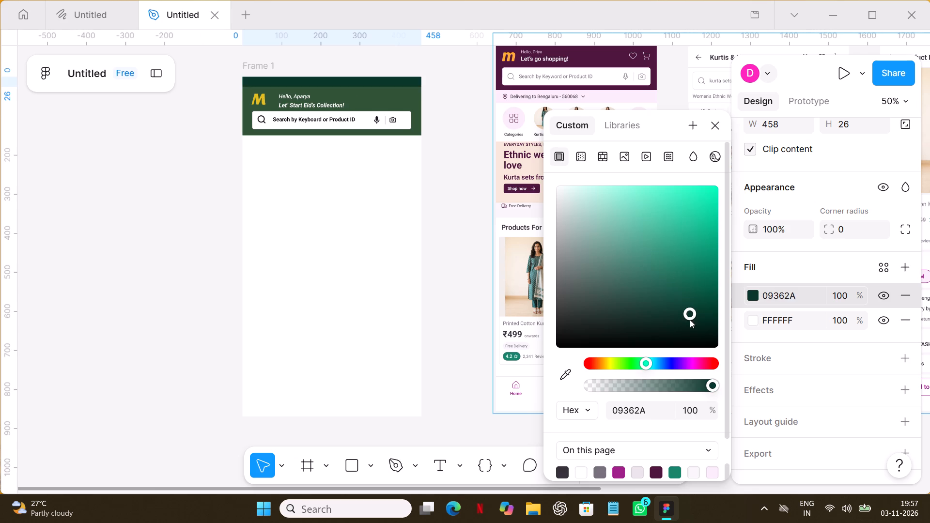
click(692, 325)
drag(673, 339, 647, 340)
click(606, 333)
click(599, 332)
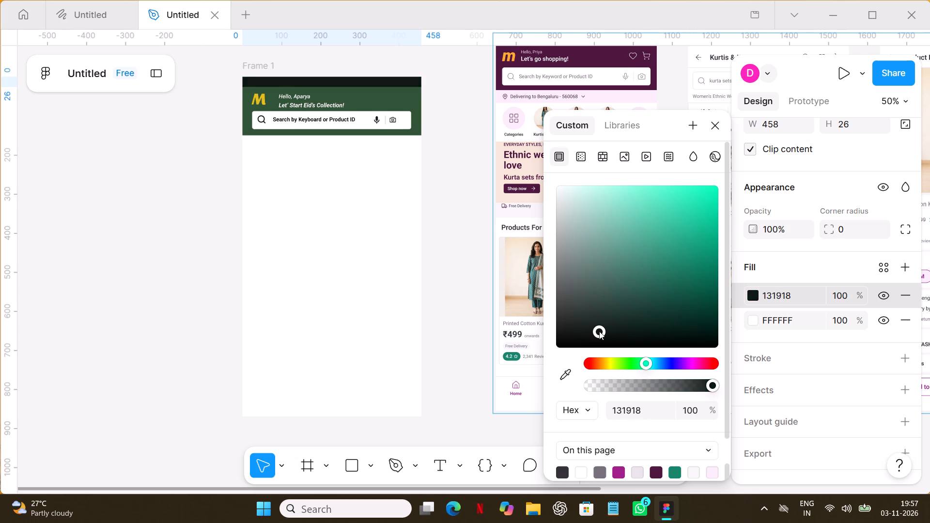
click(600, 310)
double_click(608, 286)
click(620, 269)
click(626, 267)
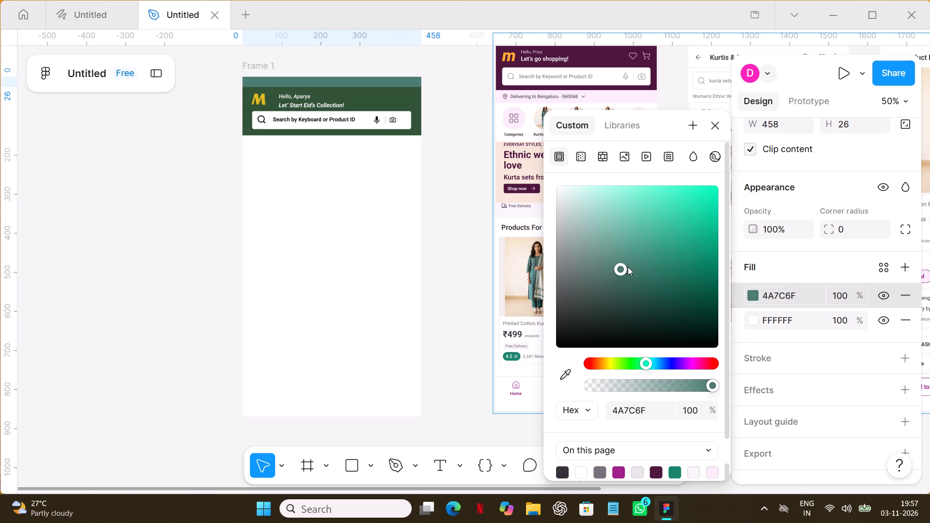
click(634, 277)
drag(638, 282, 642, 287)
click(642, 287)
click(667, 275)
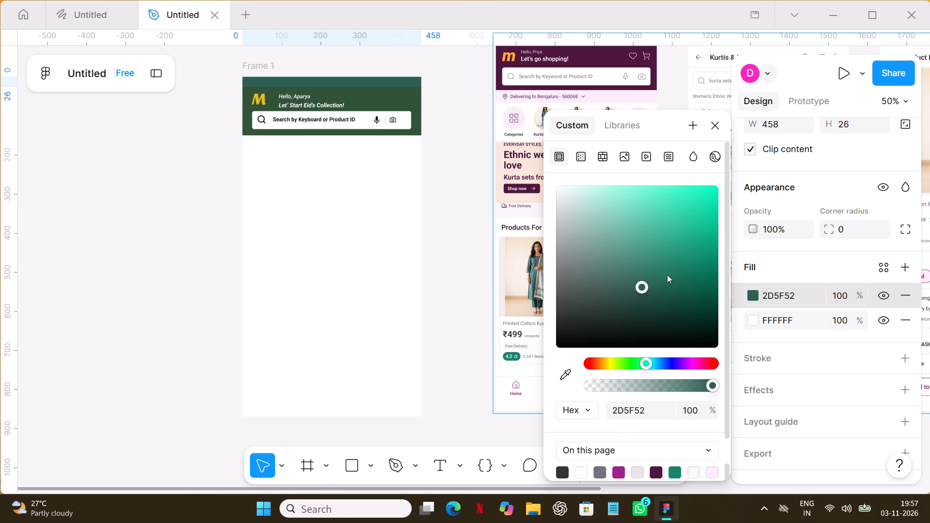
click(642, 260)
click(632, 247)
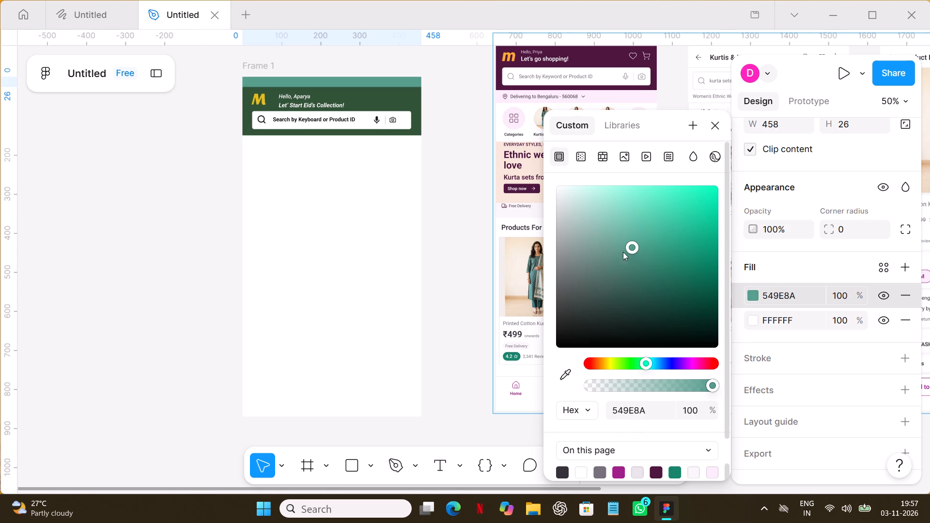
Settle the strip's fill on the very dark green 0E3229 at 100% and deselect the strip.
click(602, 265)
click(597, 279)
click(605, 302)
click(635, 291)
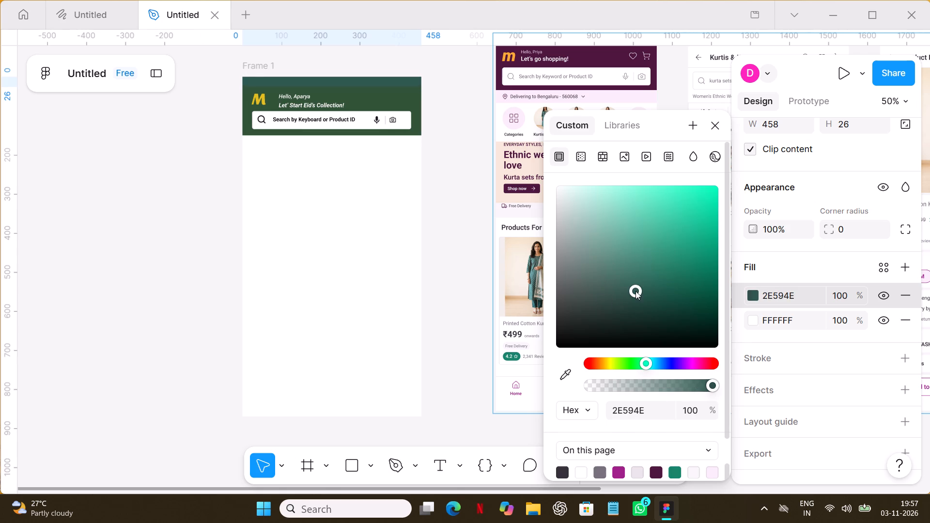
click(664, 296)
click(683, 304)
click(683, 310)
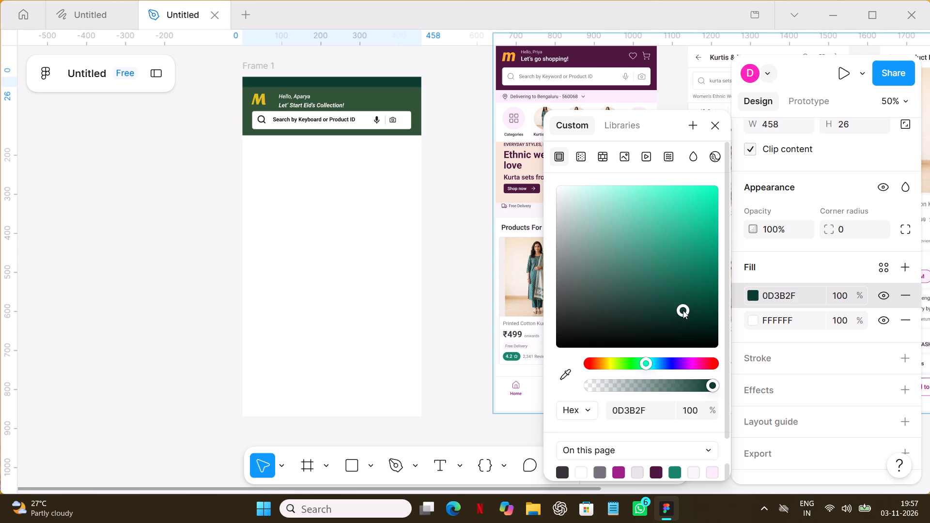
click(671, 316)
click(671, 316)
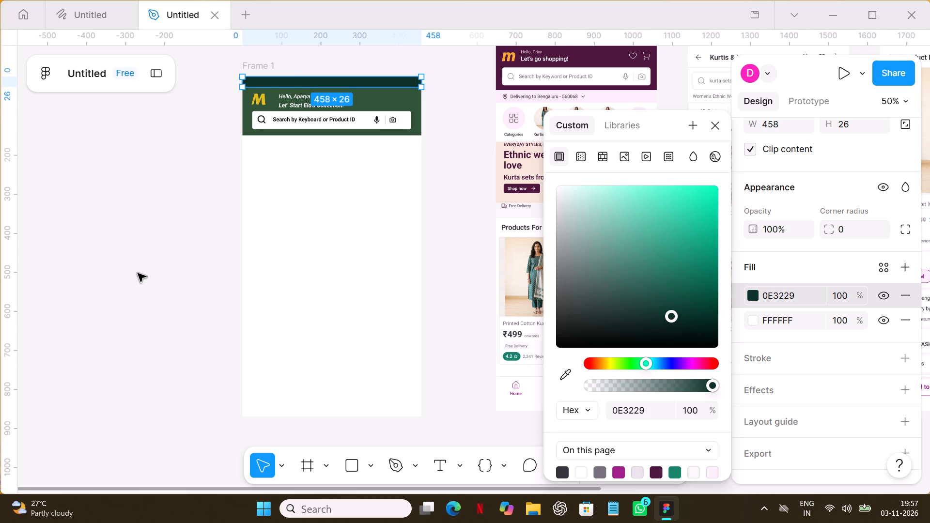
click(138, 273)
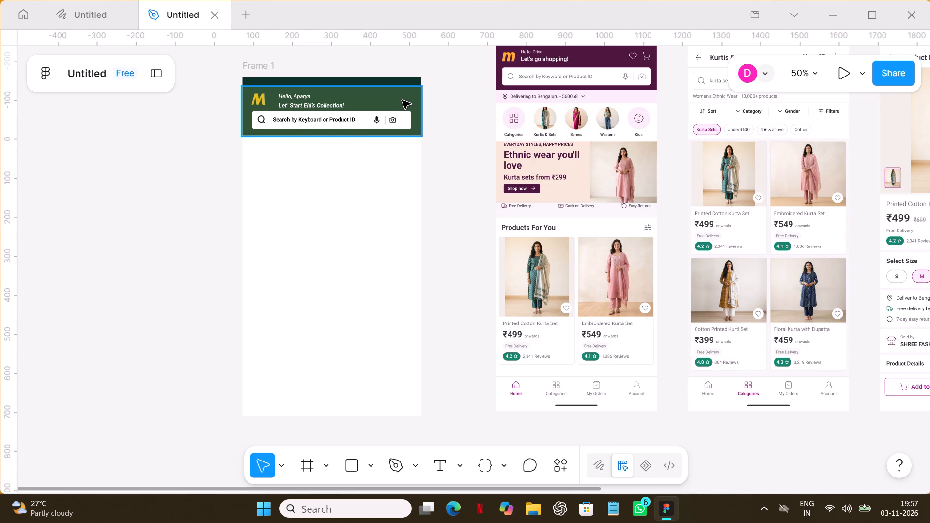
Check the header frame's fill colours and add another fill to the strip in the page's green 168568 at 100%.
double_click(402, 100)
scroll(741, 378, down, 3)
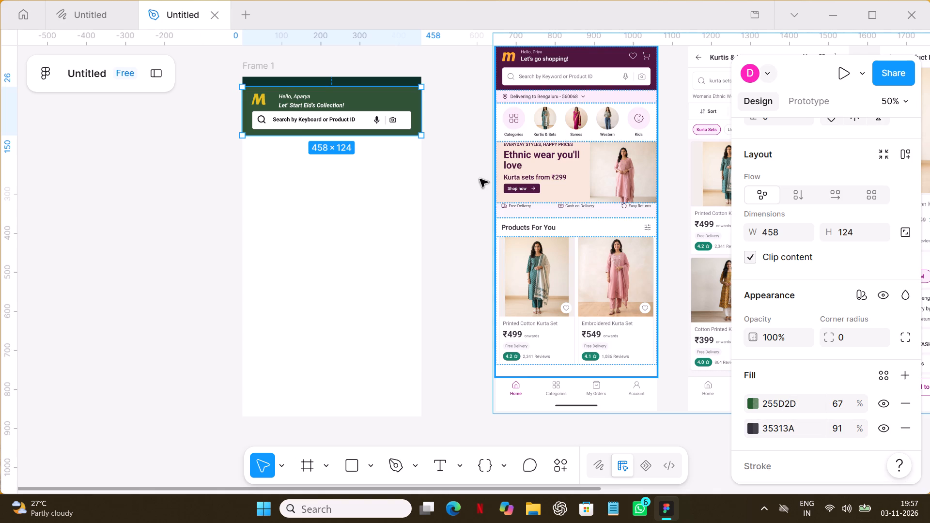
double_click(405, 79)
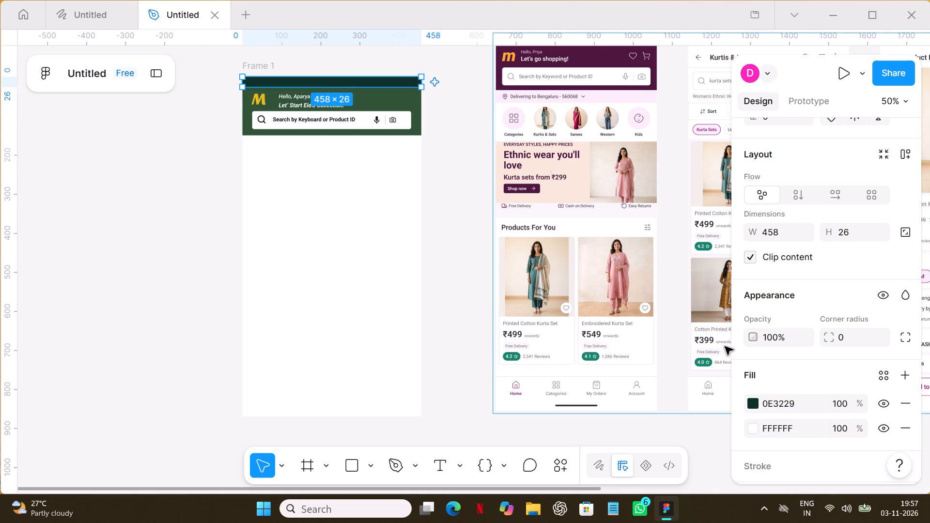
scroll(773, 366, down, 2)
click(896, 244)
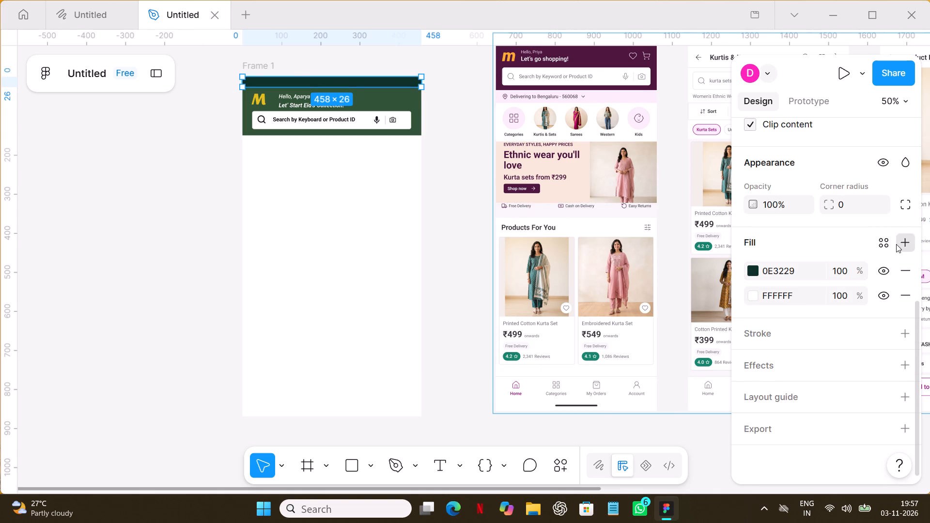
click(675, 468)
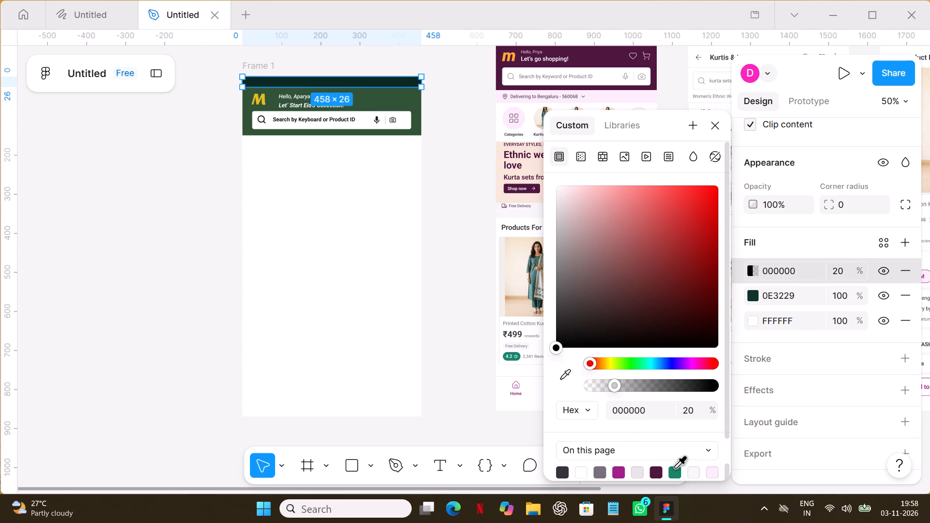
Set the strip's new top fill to the header's green, hex 255D2D.
click(654, 410)
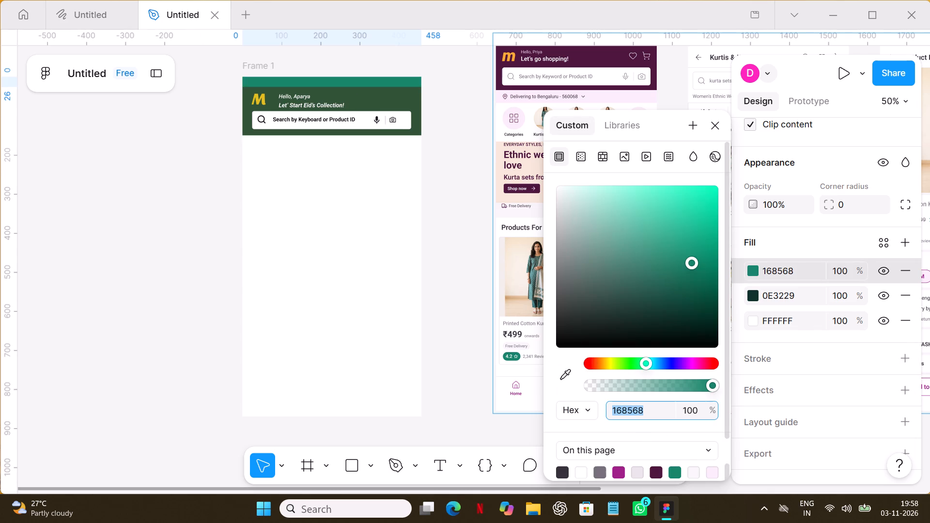
key(BackSpace)
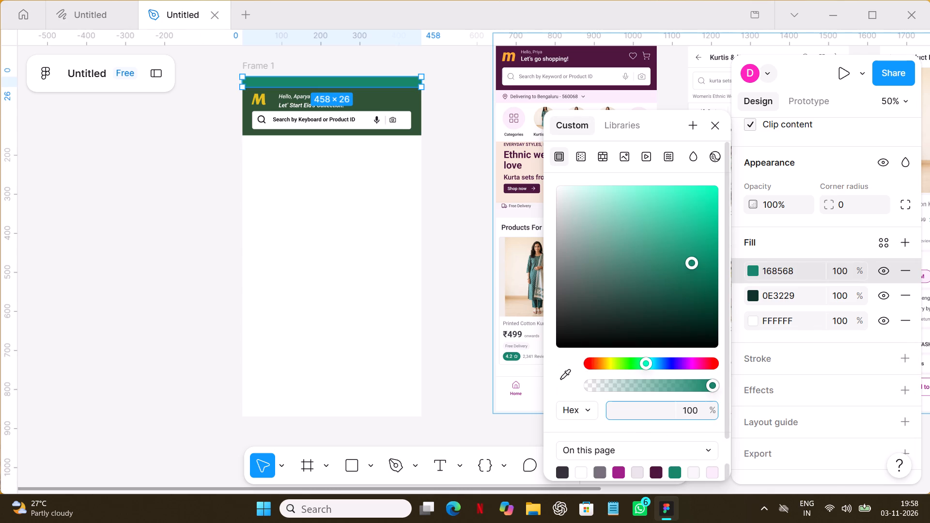
text(255)
text(D2D)
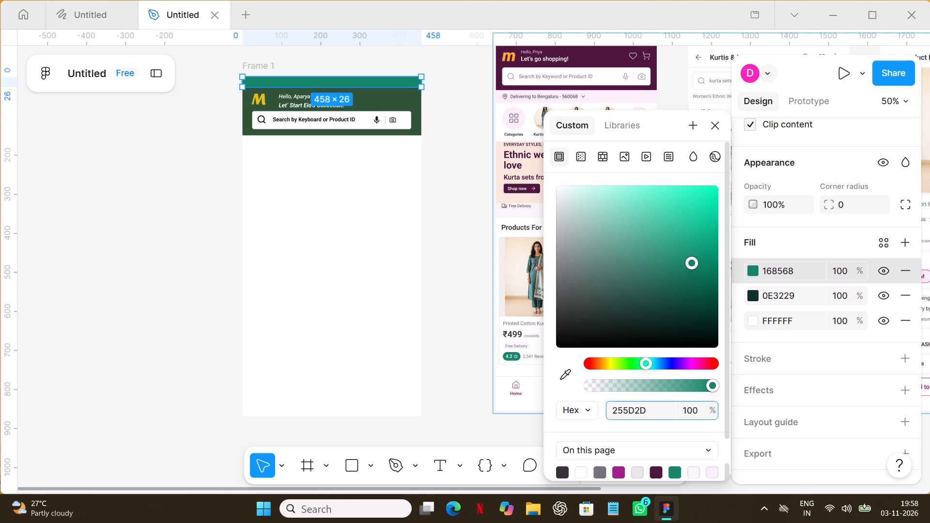
click(654, 410)
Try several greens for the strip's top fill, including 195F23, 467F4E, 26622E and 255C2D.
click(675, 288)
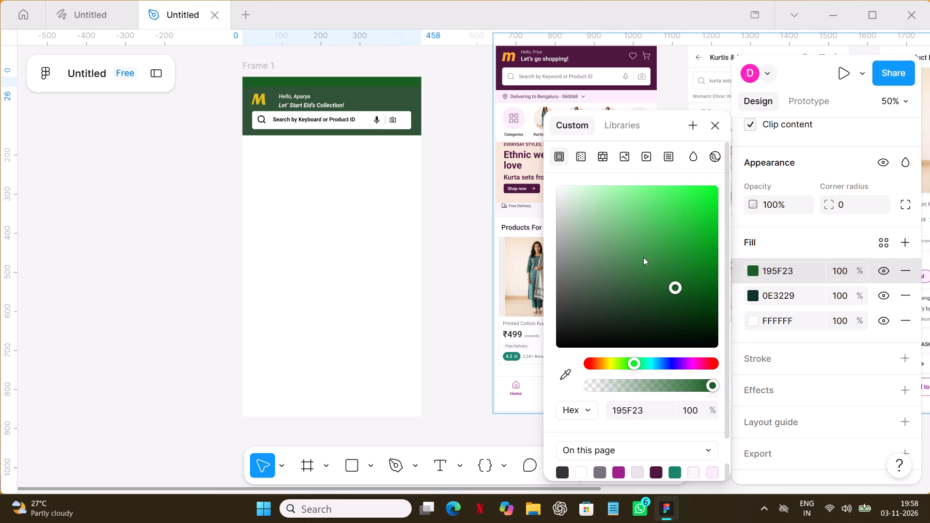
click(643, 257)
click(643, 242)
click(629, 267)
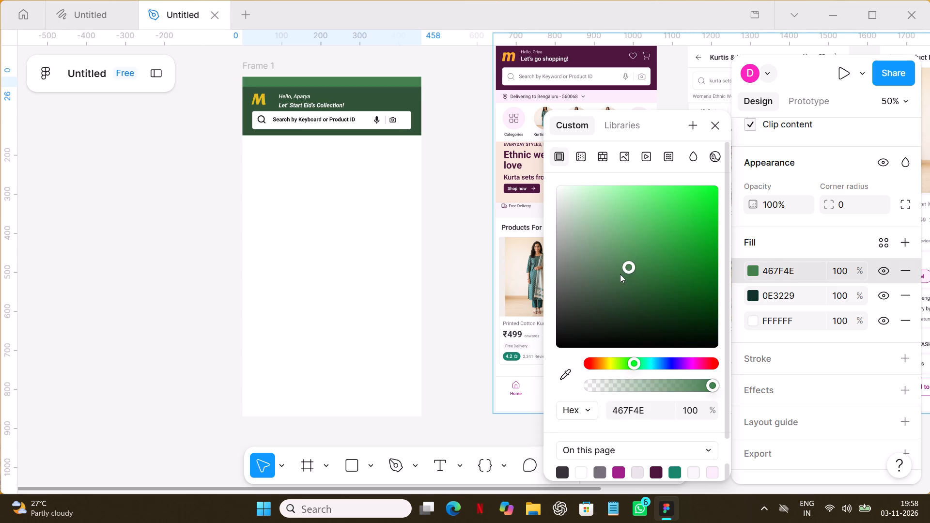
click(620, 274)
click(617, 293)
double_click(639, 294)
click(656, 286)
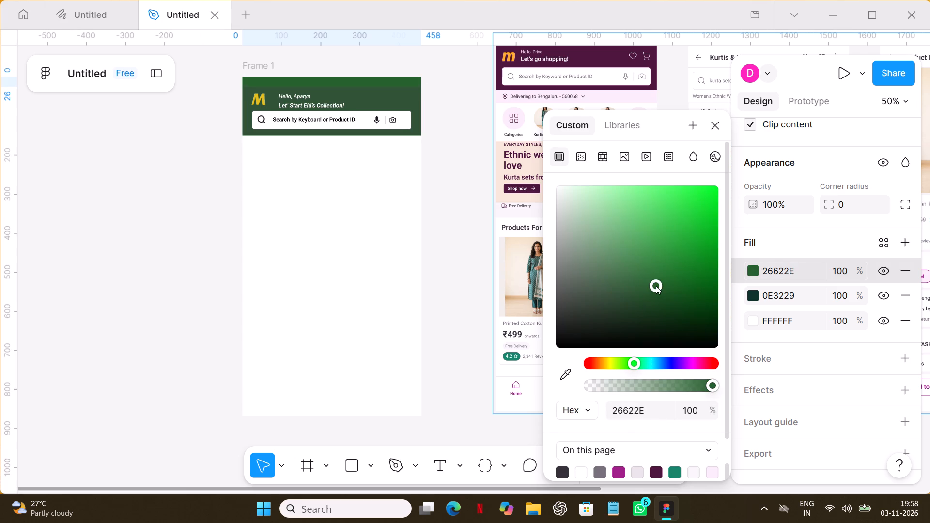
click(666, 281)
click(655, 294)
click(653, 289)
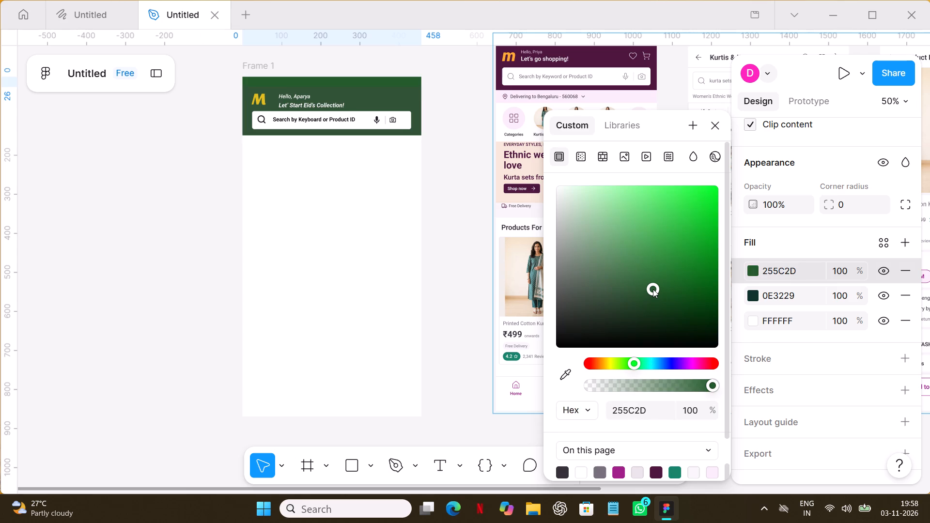
Set the strip's top fill to hex 255D2D and deselect the strip.
click(655, 401)
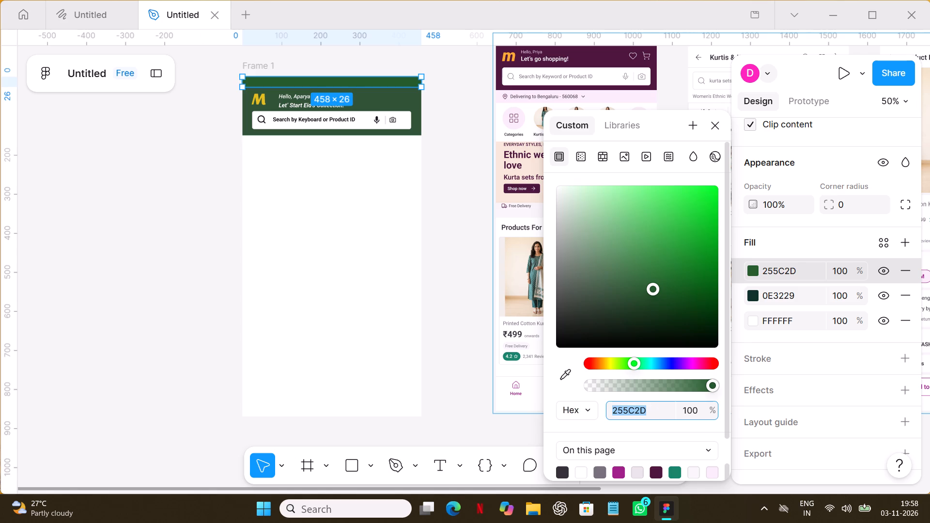
key(BackSpace)
key(2)
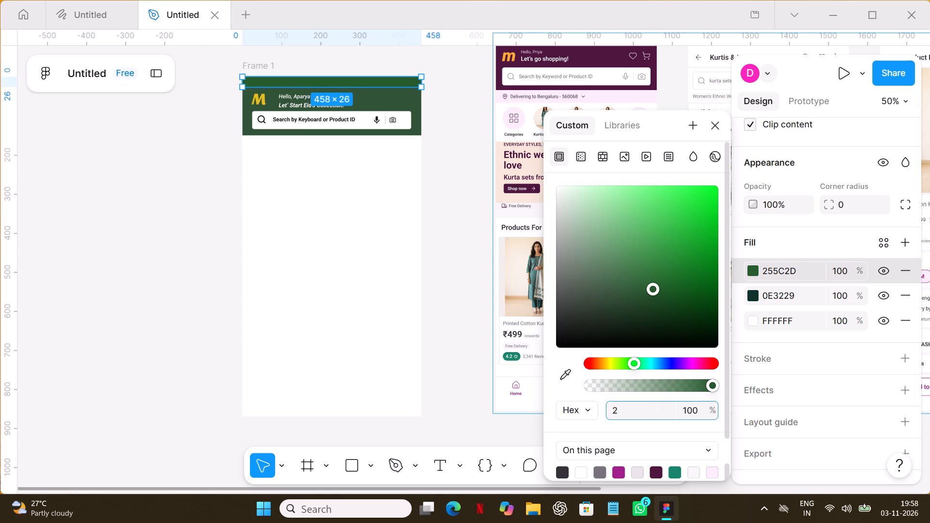
text(55)
key(d)
text(2D)
click(482, 427)
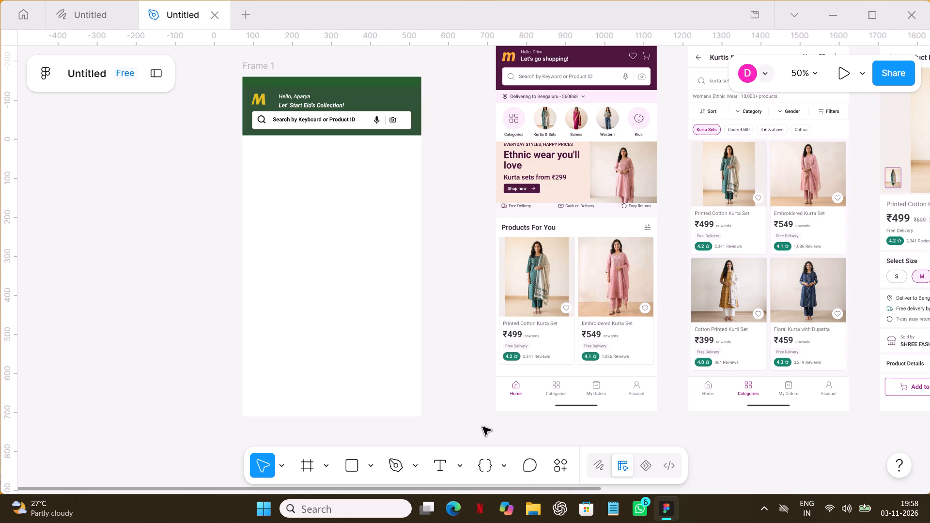
click(482, 427)
Check the header frame's fills and set the strip's top fill opacity to 67%.
click(390, 81)
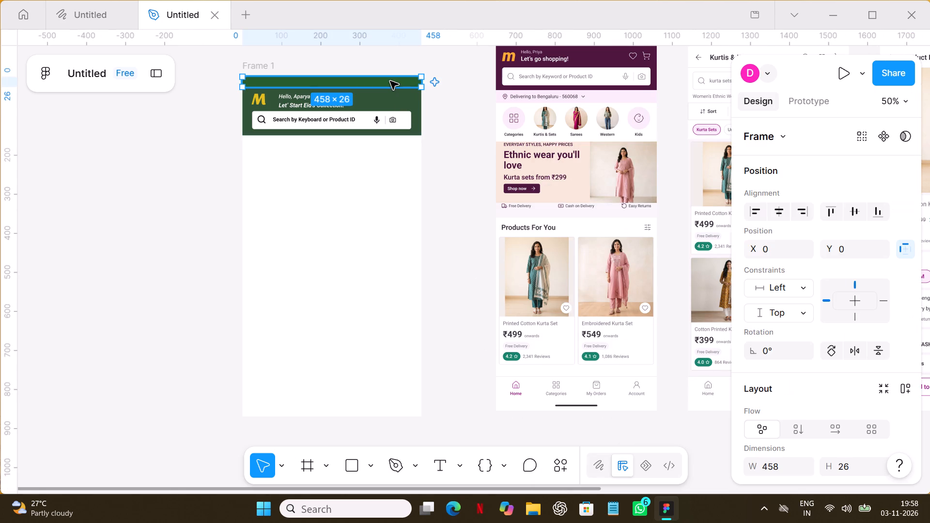
scroll(860, 395, down, 3)
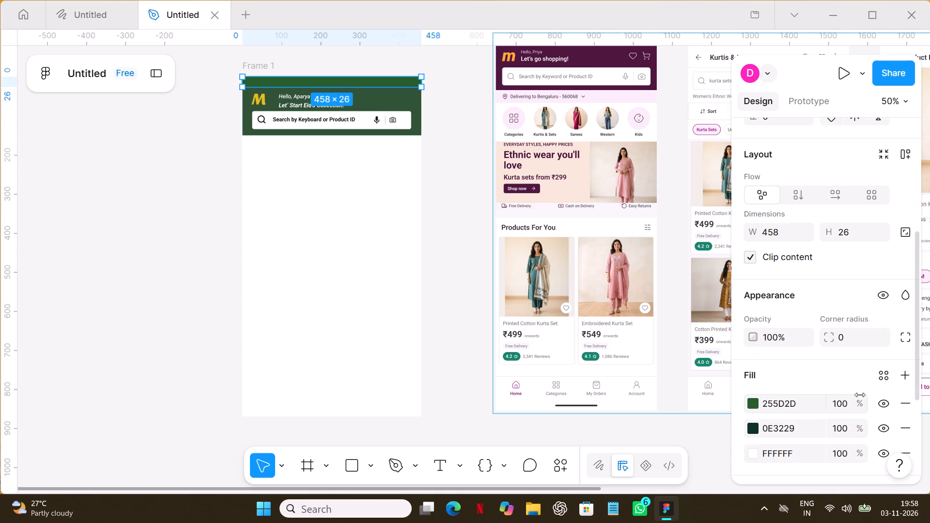
click(399, 94)
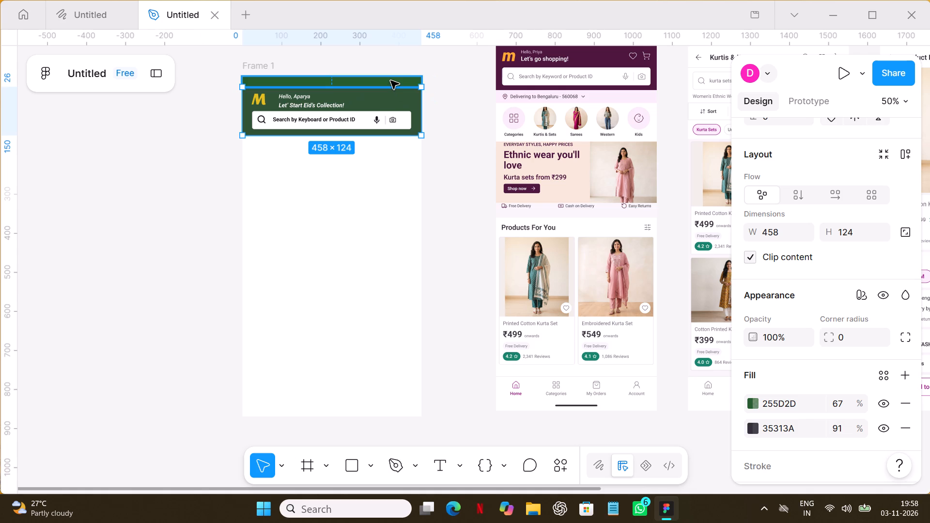
click(390, 80)
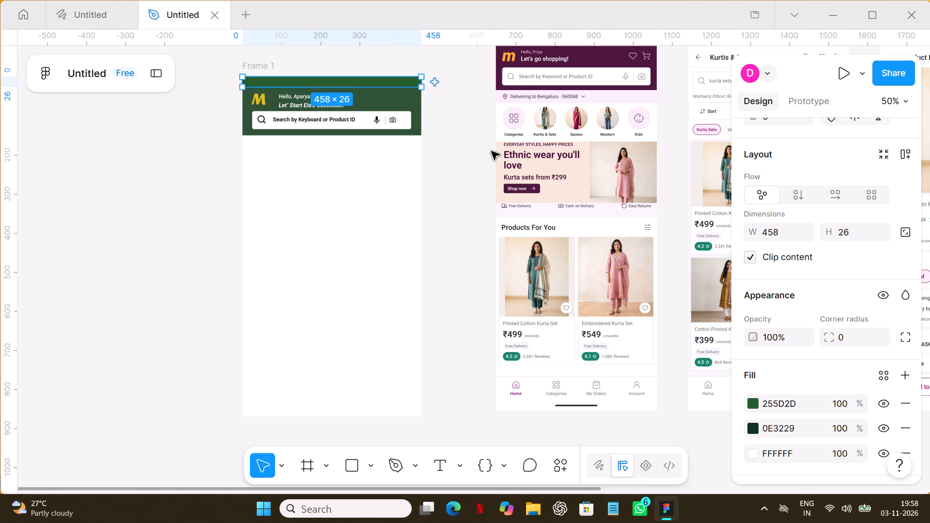
click(848, 397)
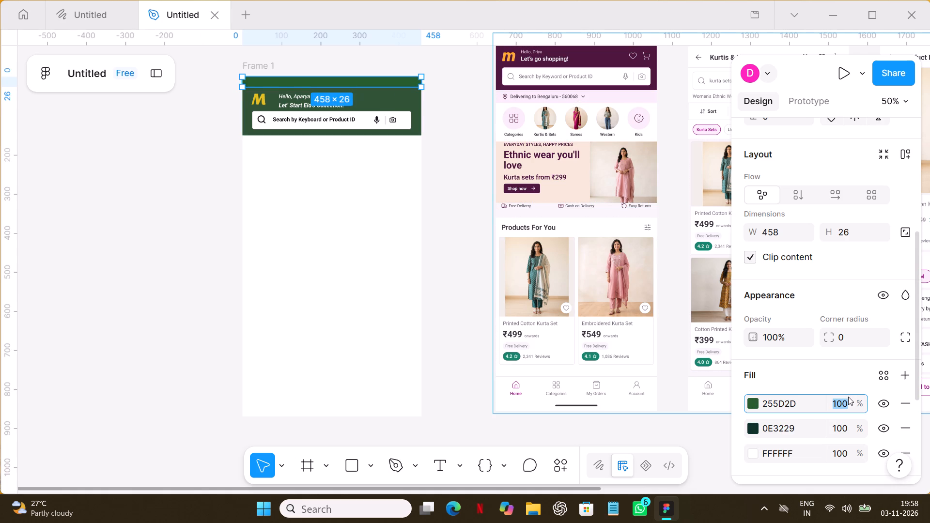
key(BackSpace)
text(67)
click(217, 341)
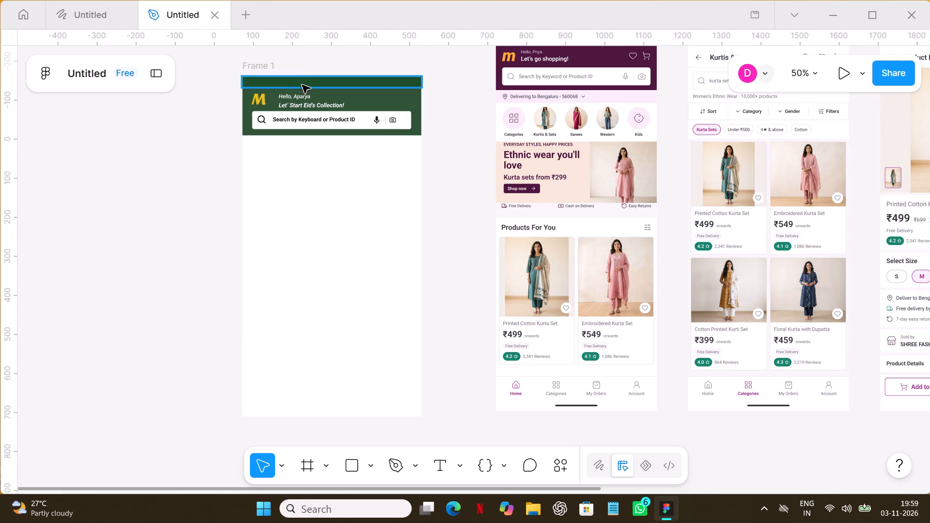
Examine the header frame's lower fill colour and compare it with the strip's second fill.
click(391, 102)
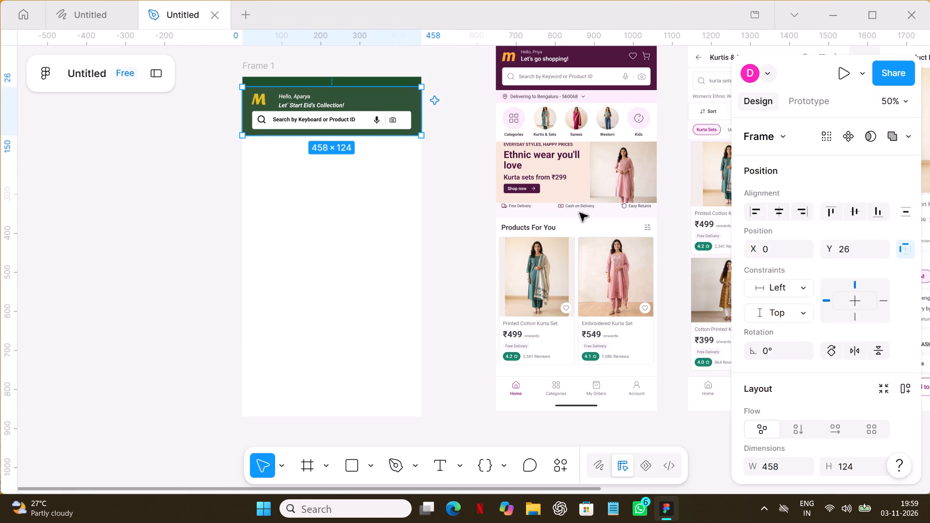
scroll(821, 271, down, 4)
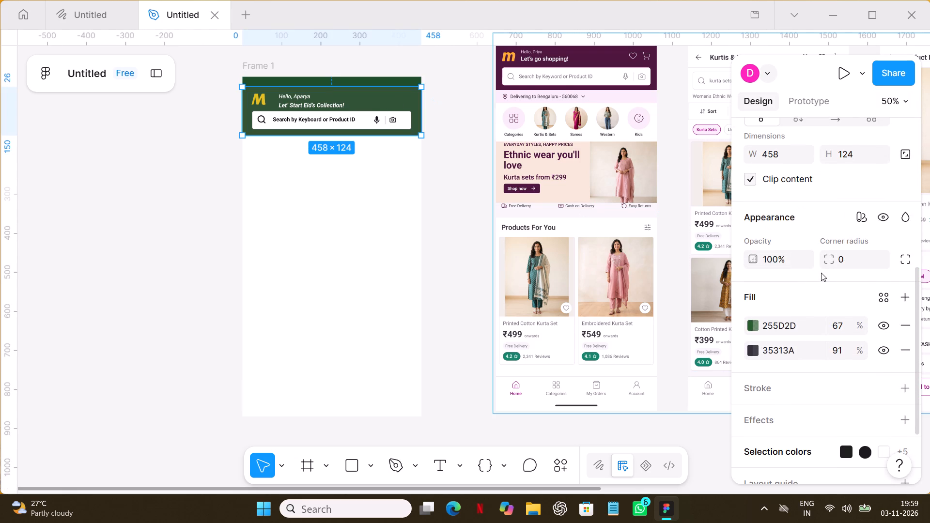
click(755, 352)
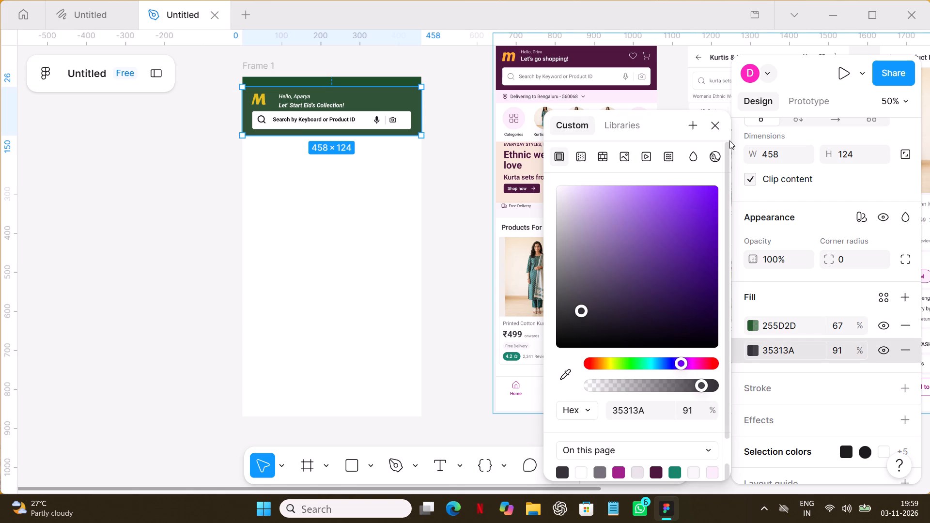
click(855, 284)
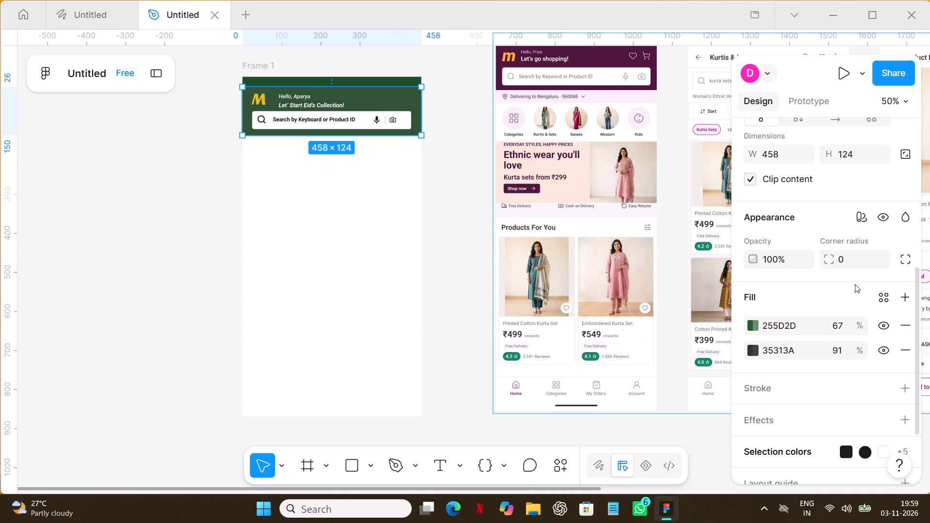
click(380, 103)
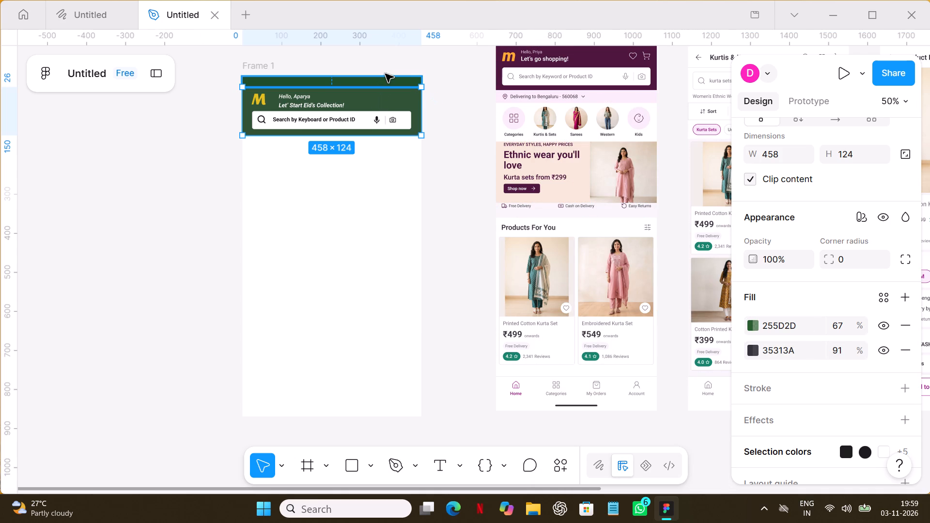
click(385, 74)
click(385, 77)
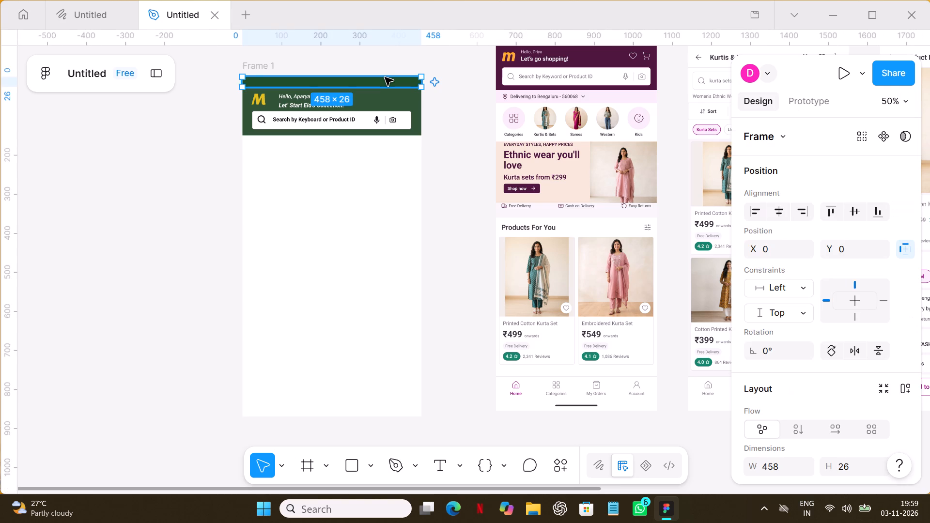
scroll(772, 451, down, 3)
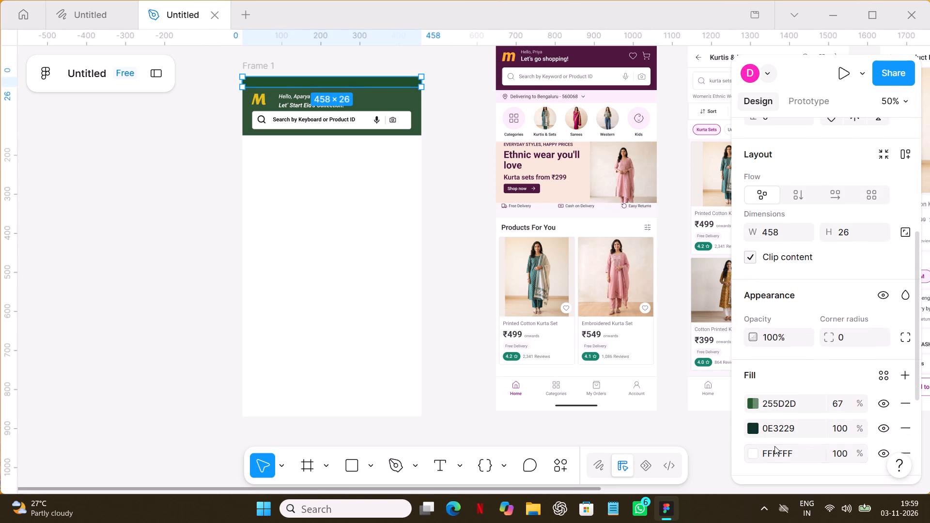
click(777, 432)
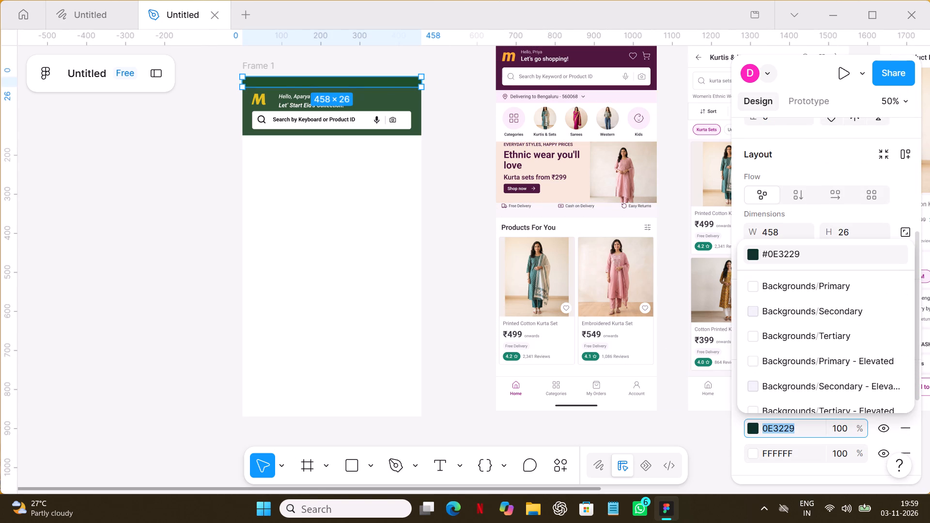
click(188, 335)
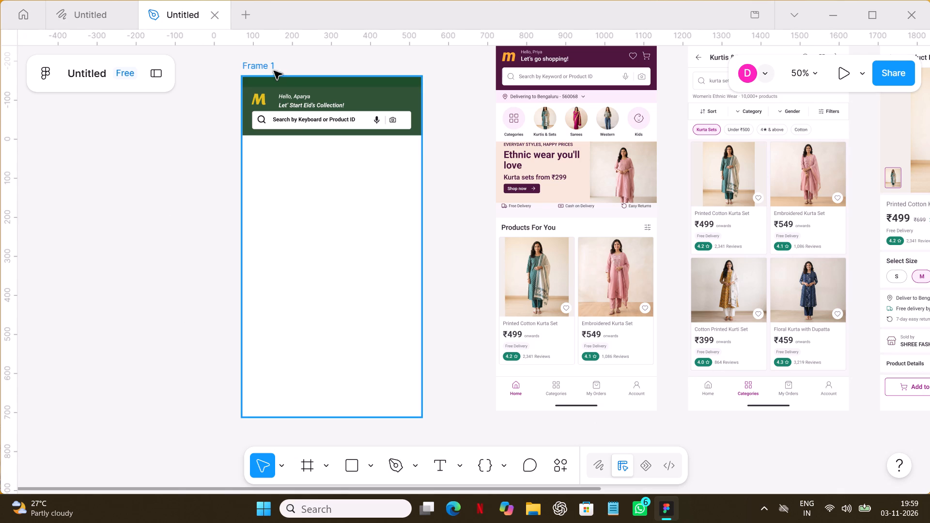
Compare the strip's fill list with the header frame's and inspect the header's top fill colour settings.
click(293, 77)
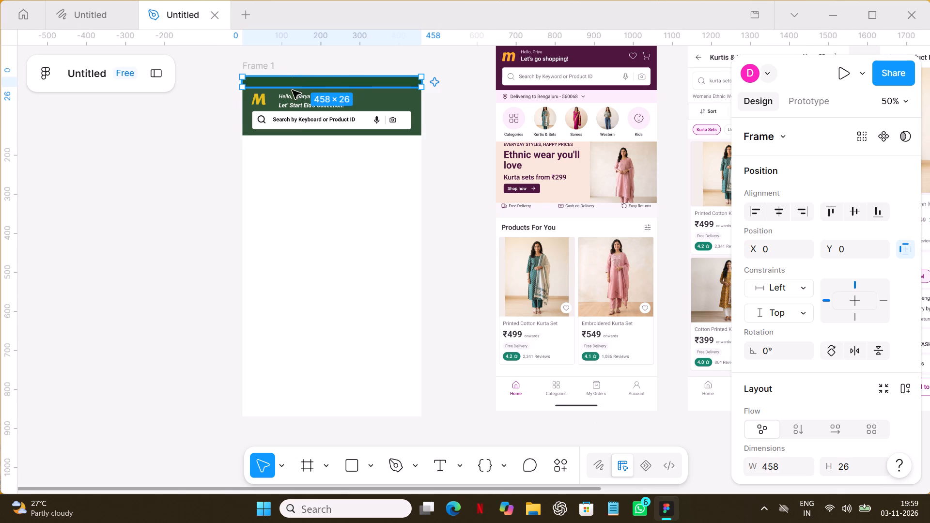
scroll(379, 93, down, 1)
click(379, 93)
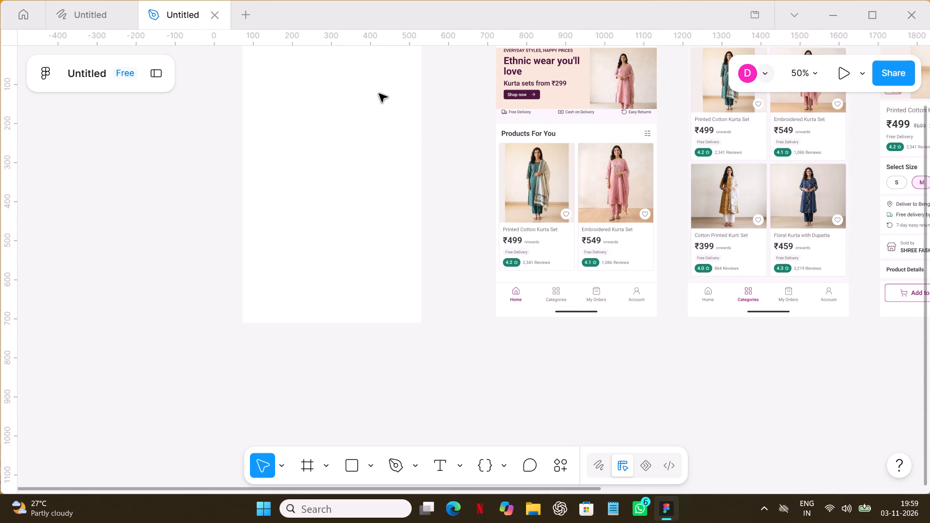
scroll(357, 126, up, 2)
scroll(357, 126, down, 1)
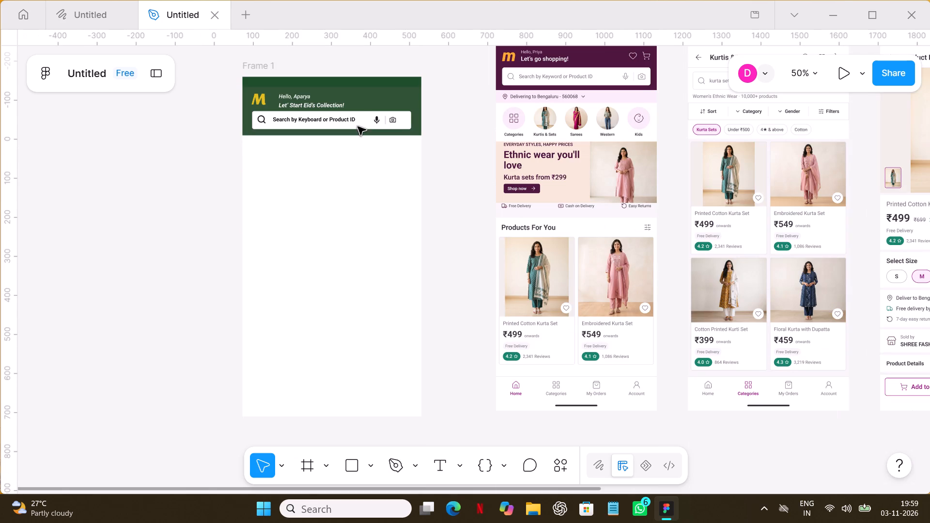
click(361, 78)
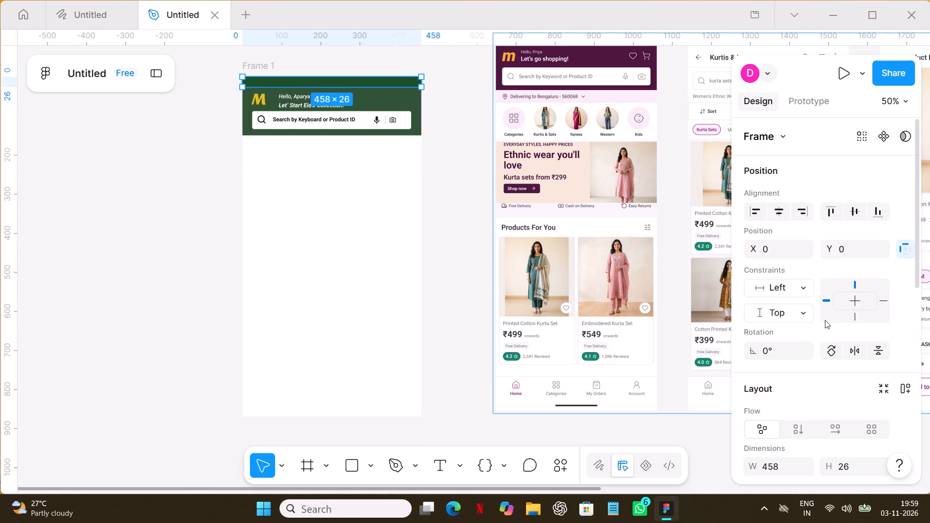
scroll(821, 311, down, 5)
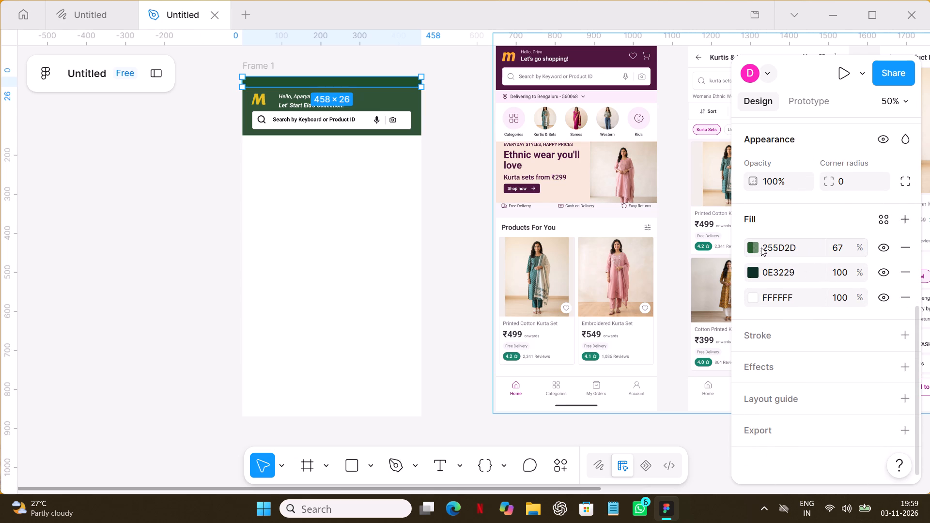
click(761, 247)
double_click(761, 247)
click(404, 108)
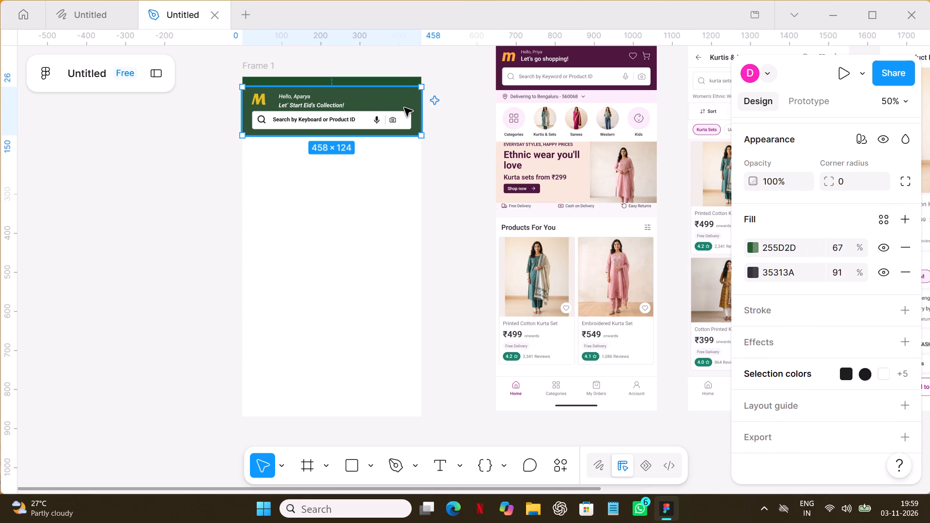
click(802, 247)
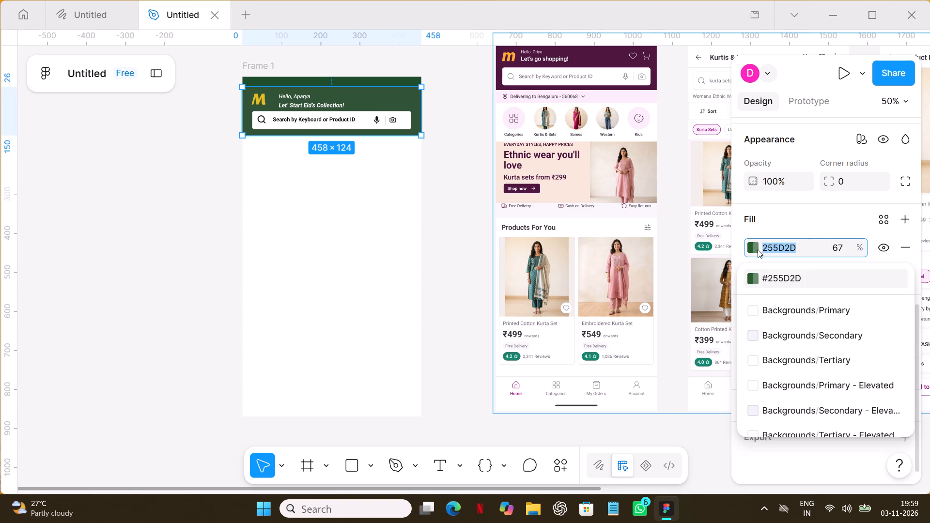
double_click(750, 250)
click(752, 247)
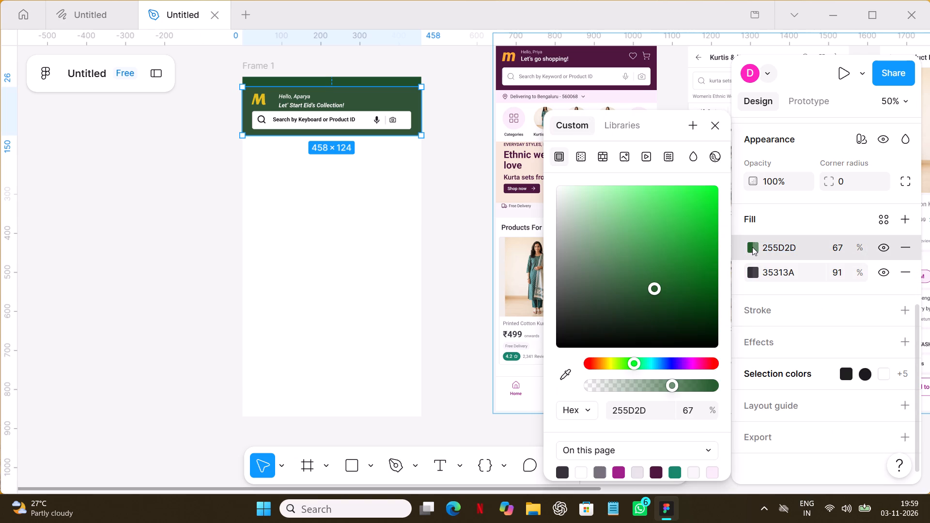
Close the fill colour settings and move Frame 1 slightly upward to about X 77, Y -189.
click(717, 128)
click(142, 246)
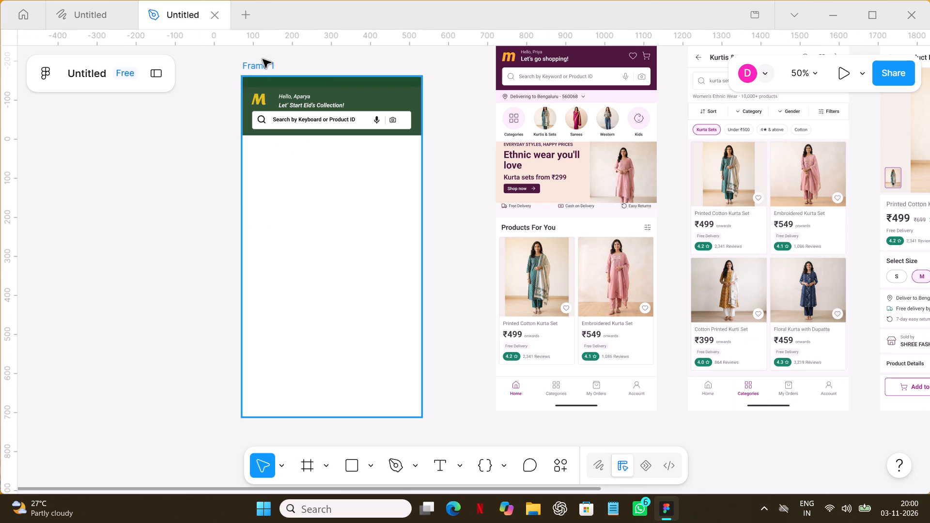
drag(261, 64, 263, 48)
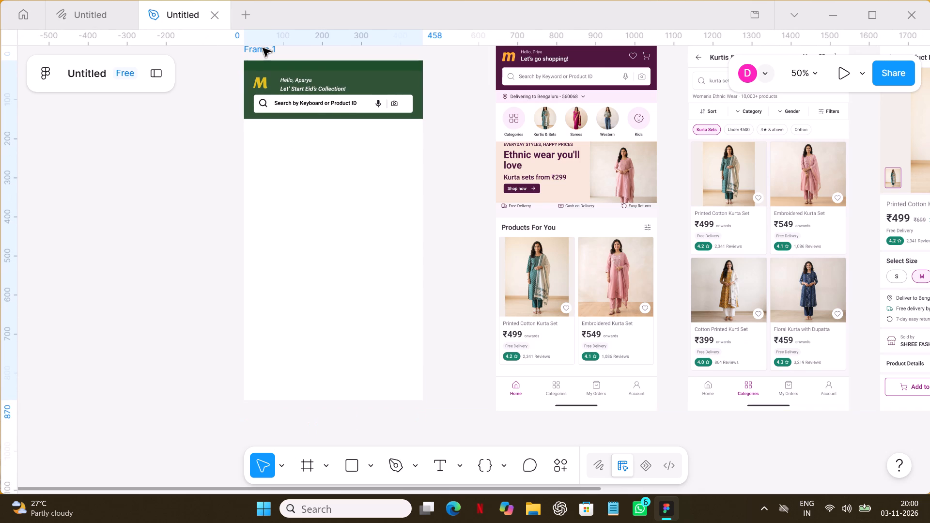
drag(263, 48, 263, 52)
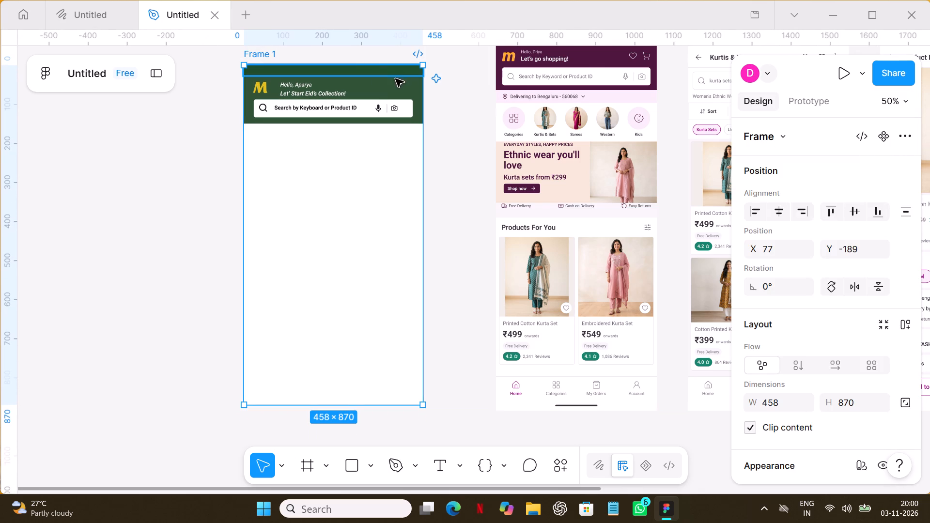
click(266, 72)
click(156, 242)
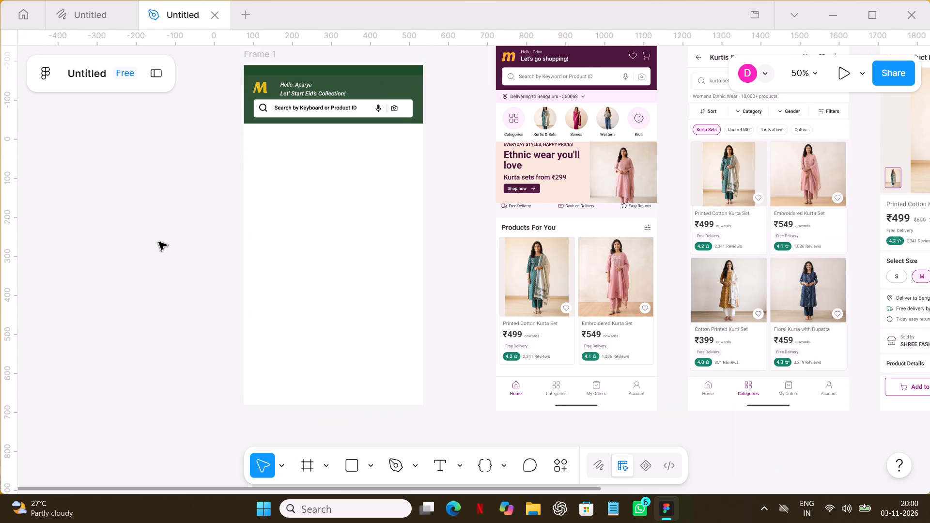
Add the status bar time text 9:41 inside the green strip at the top of Frame 1.
click(263, 71)
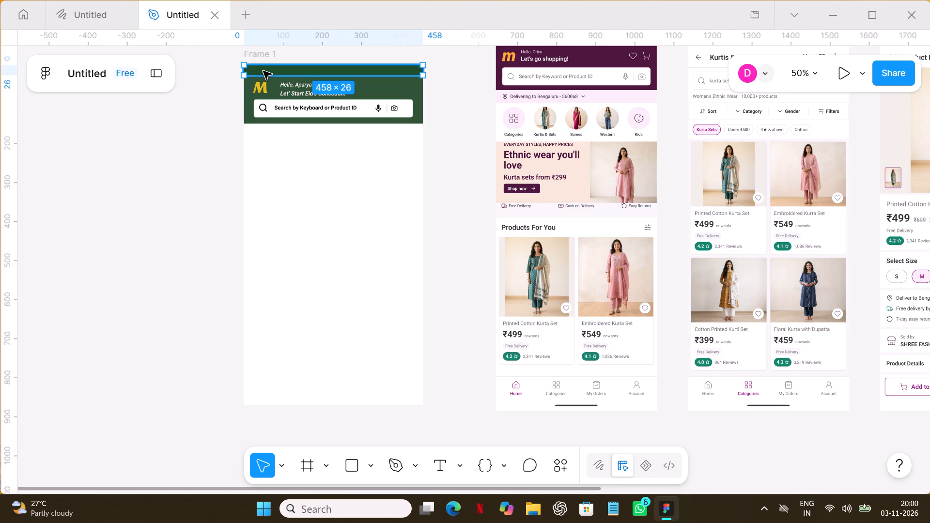
scroll(460, 246, up, 1)
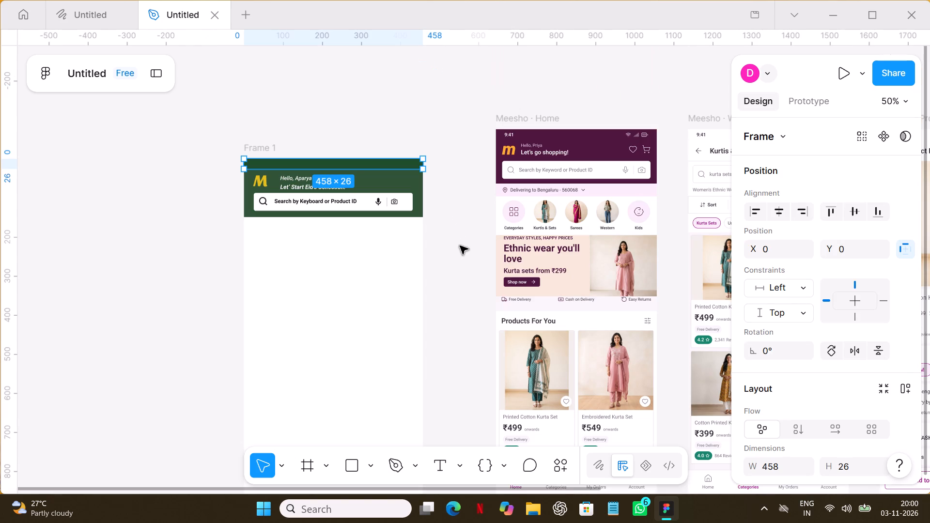
key(t)
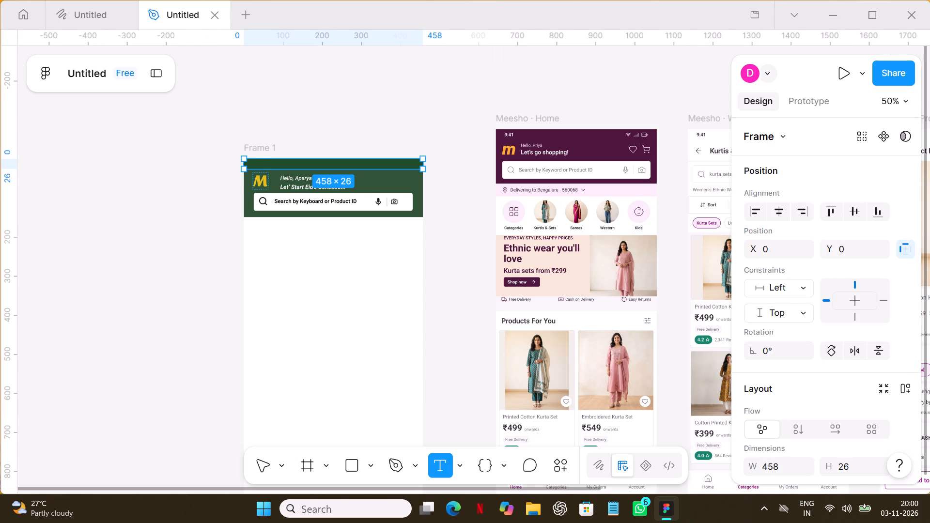
click(257, 161)
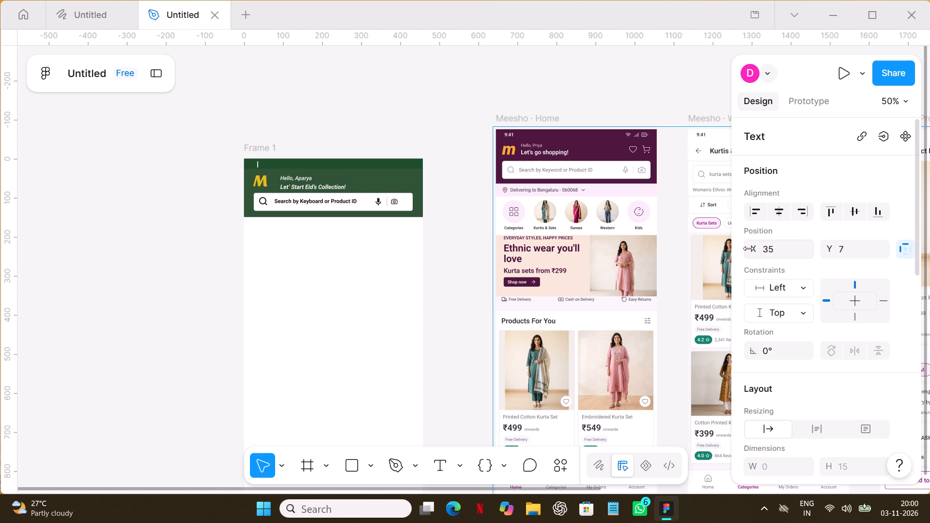
key(9)
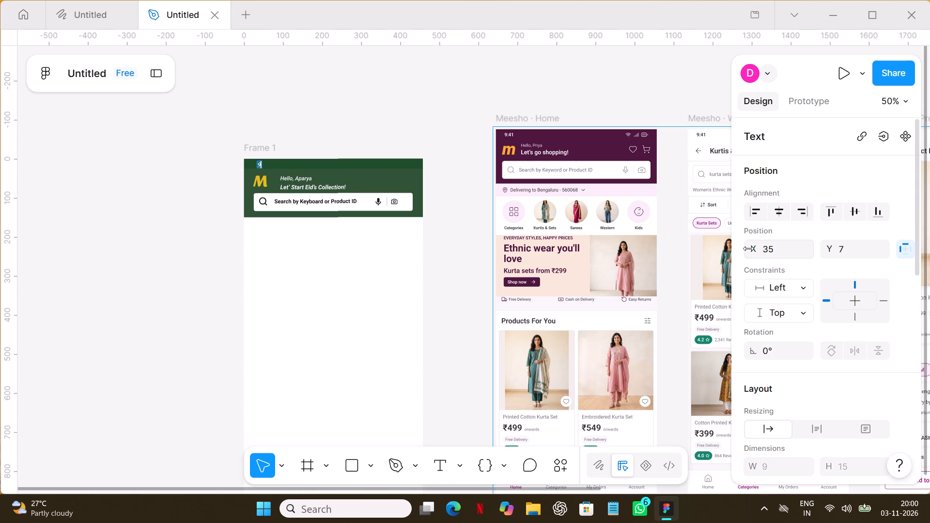
key(semicolon)
key(BackSpace)
key(shift+colon)
text(41)
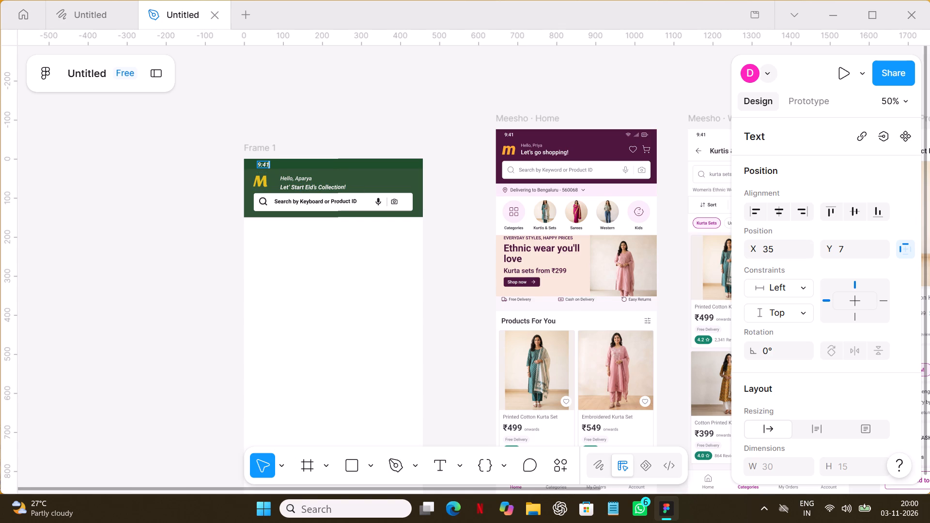
click(187, 196)
click(187, 196)
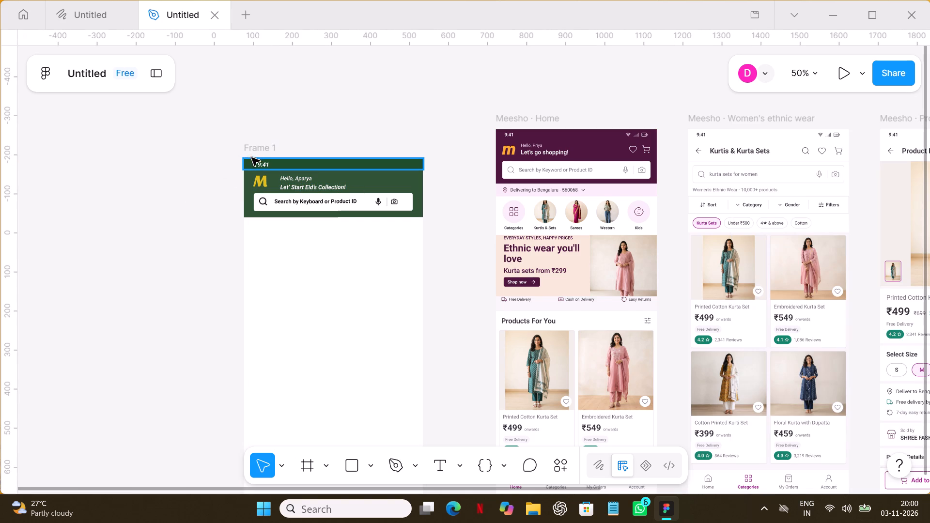
Move the 9:41 text closer to the strip's left edge, at about X 13, Y 6.
double_click(260, 163)
drag(260, 163, 255, 165)
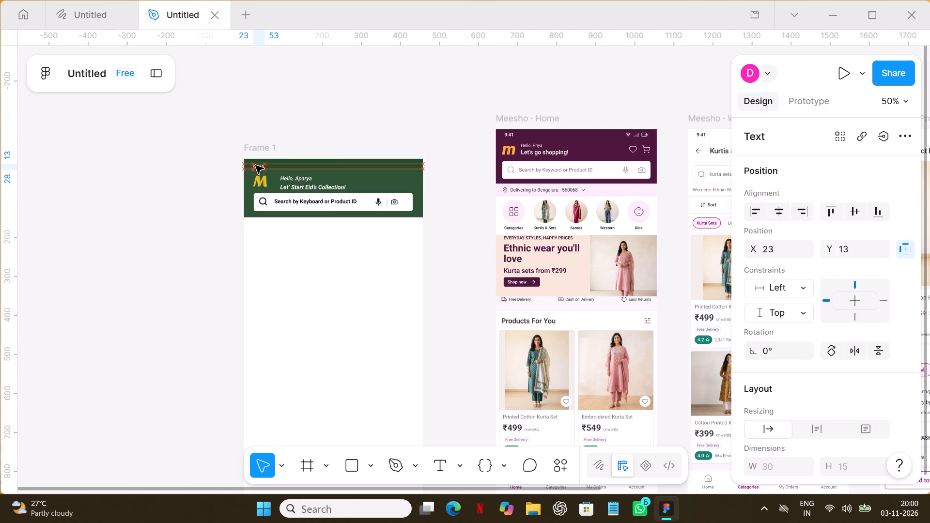
drag(255, 165, 250, 163)
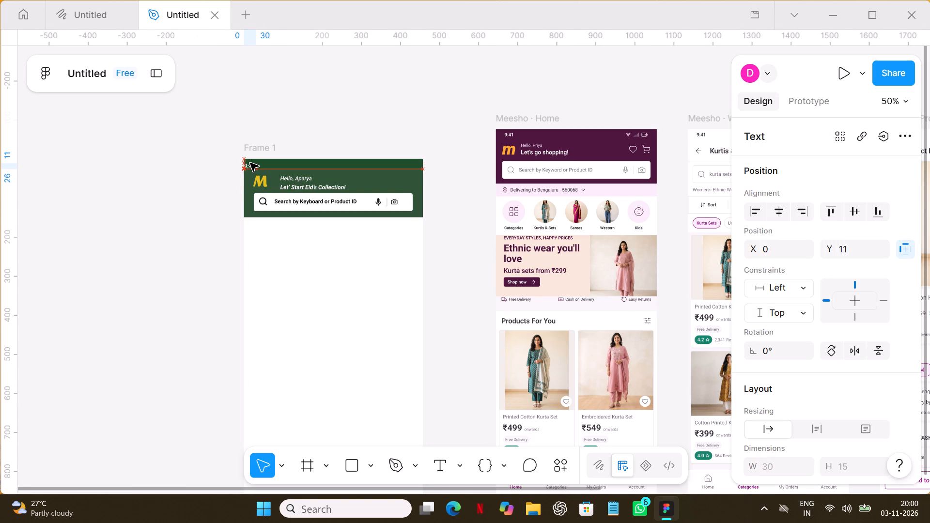
drag(250, 163, 251, 161)
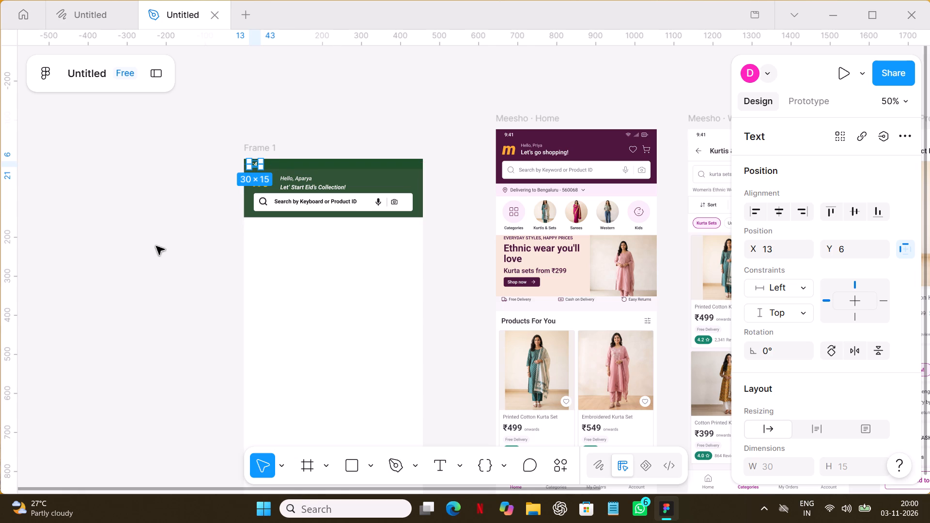
click(156, 246)
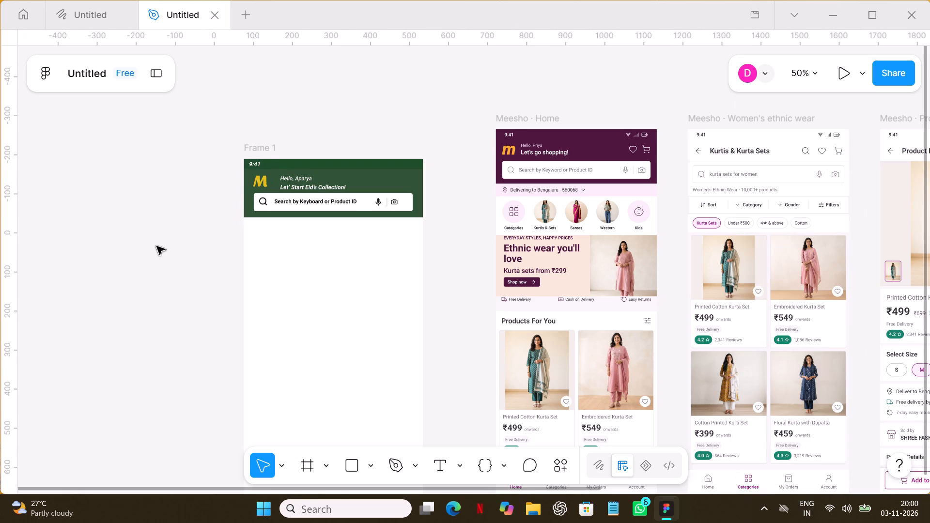
Duplicate the signal, Wi-Fi and battery icon group from the Meesho Home status bar and place the copy just above Frame 1's right end.
click(639, 135)
double_click(639, 135)
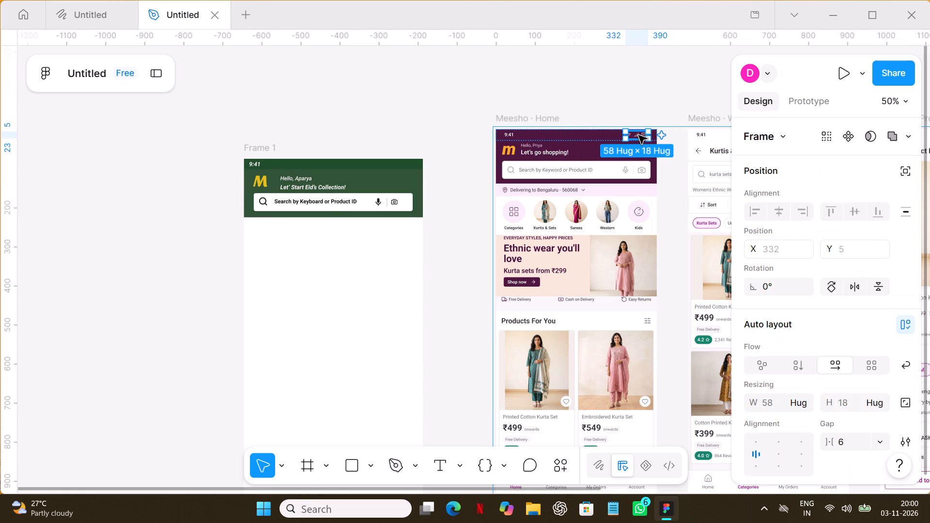
alt+shift+drag(638, 135, 457, 139)
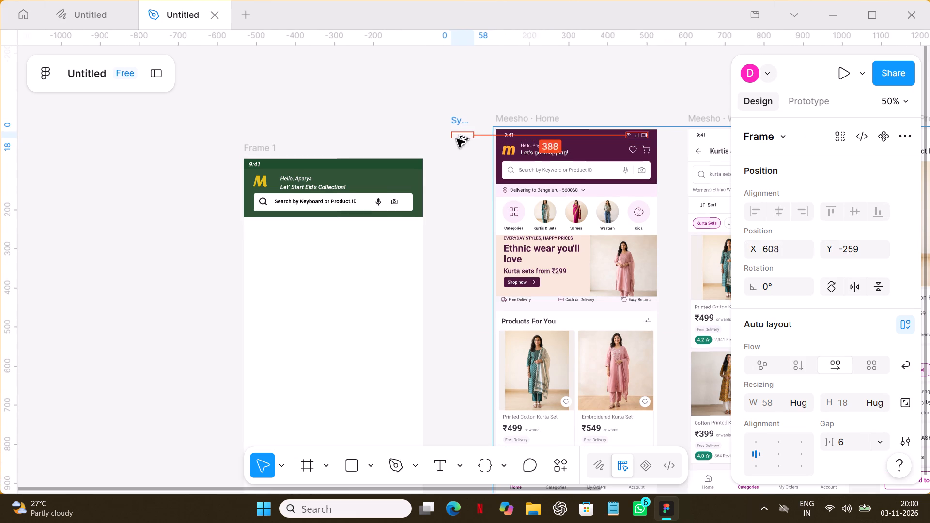
alt+shift+drag(457, 139, 413, 156)
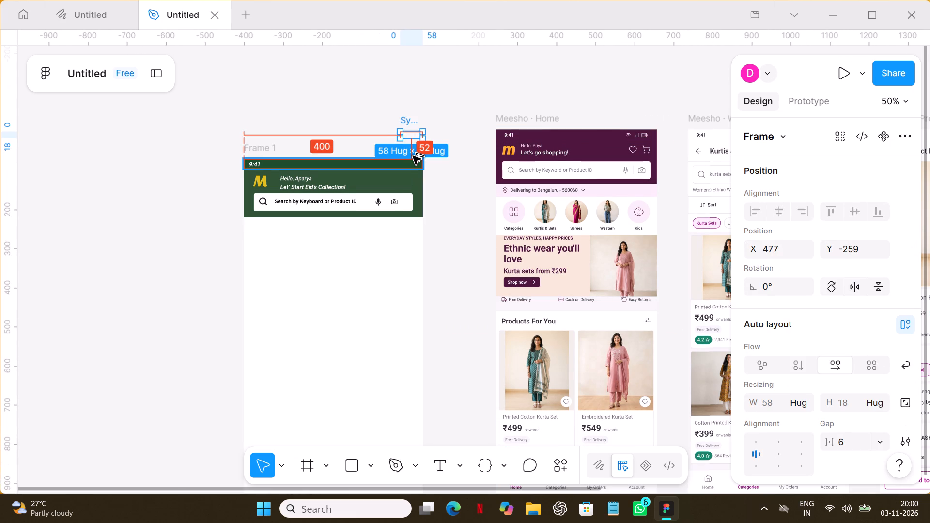
click(415, 69)
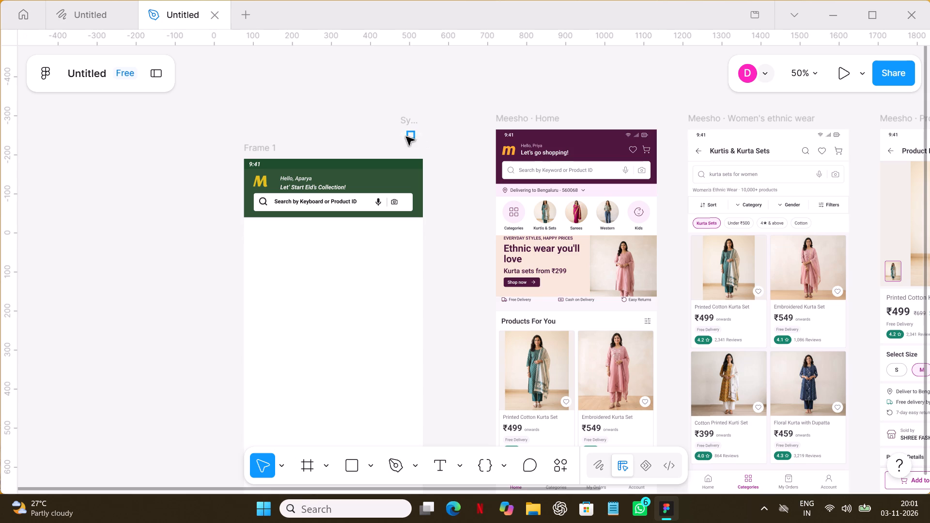
Move the copied status icon group onto the right end of Frame 1's green strip, at about X 457, Y -189.
click(406, 120)
drag(406, 120, 402, 134)
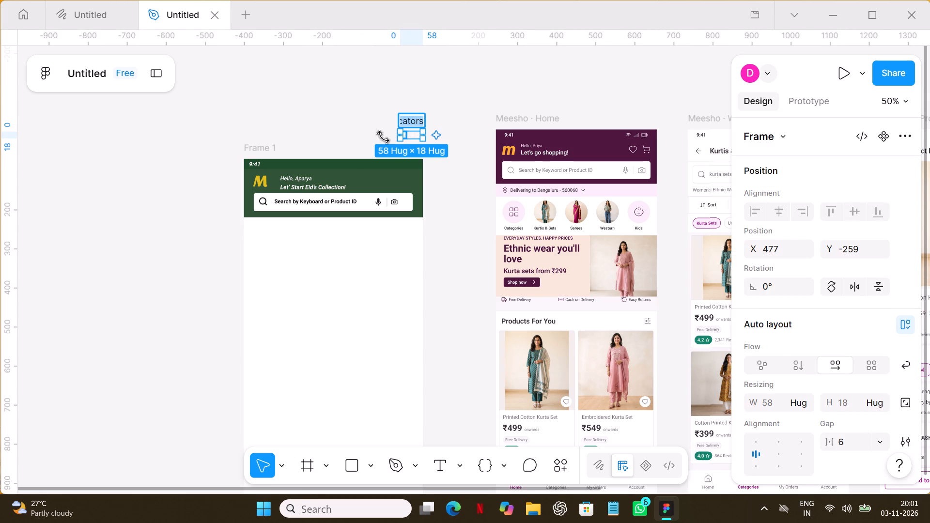
click(363, 138)
drag(400, 119, 389, 157)
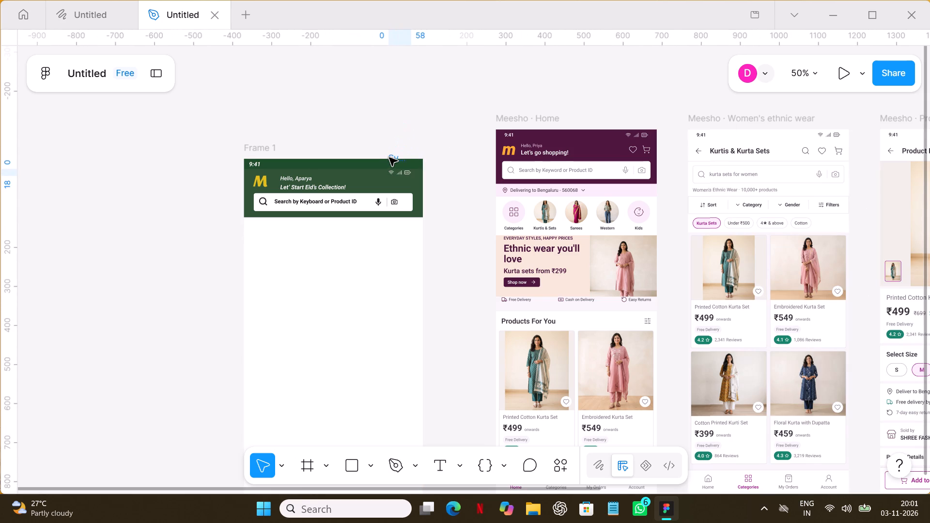
drag(389, 157, 393, 146)
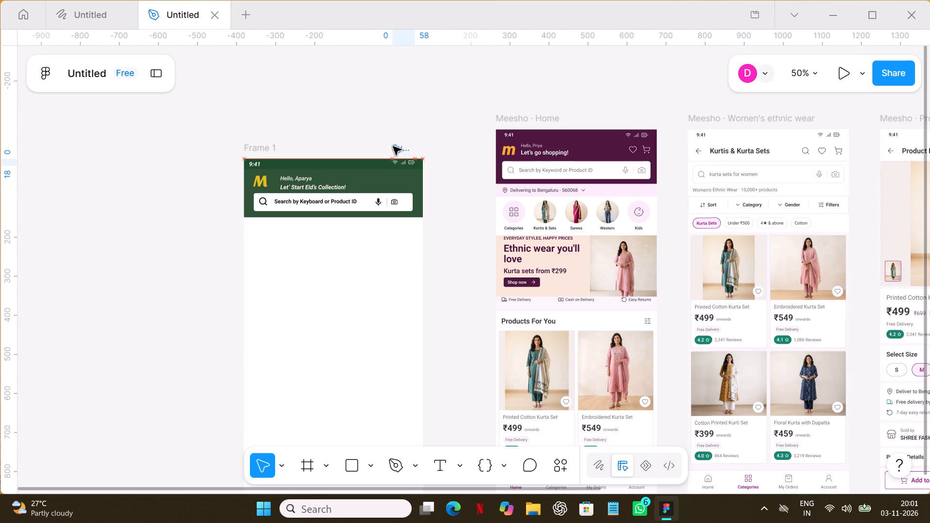
drag(393, 146, 392, 148)
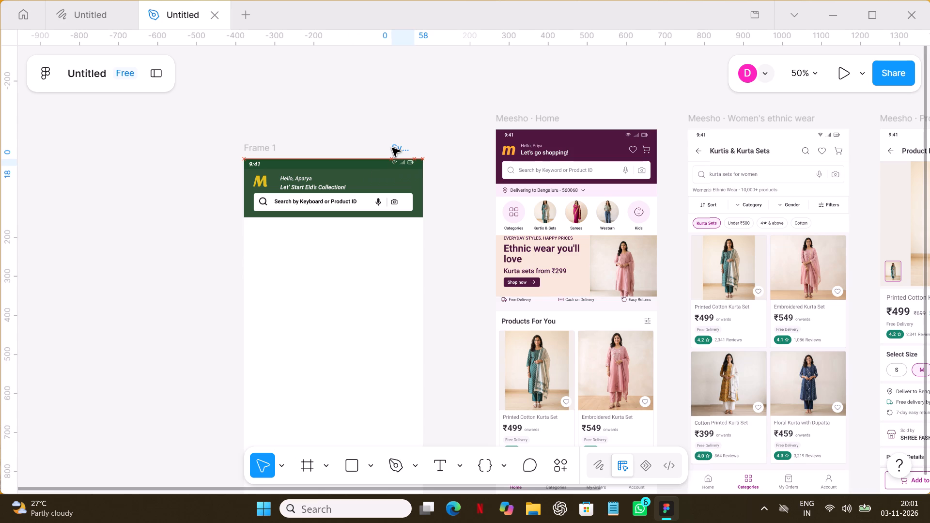
drag(392, 148, 392, 150)
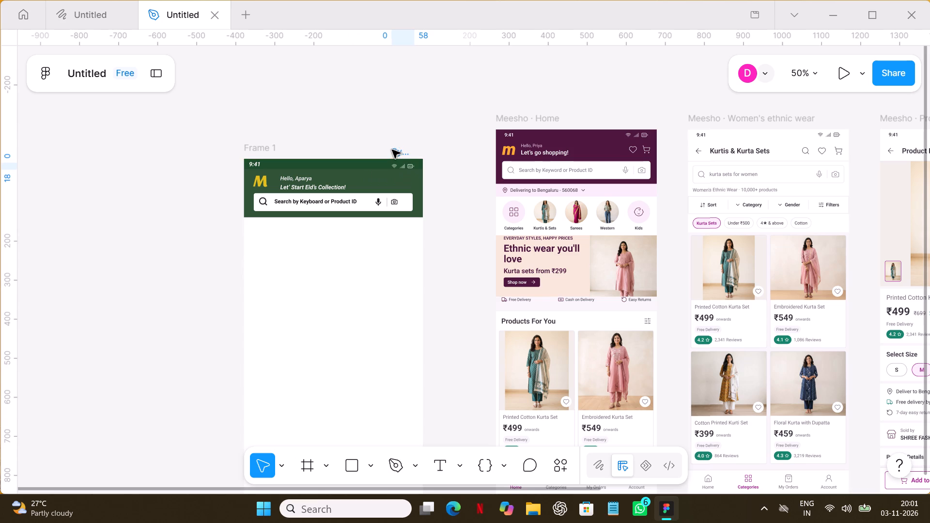
drag(392, 150, 392, 150)
click(429, 97)
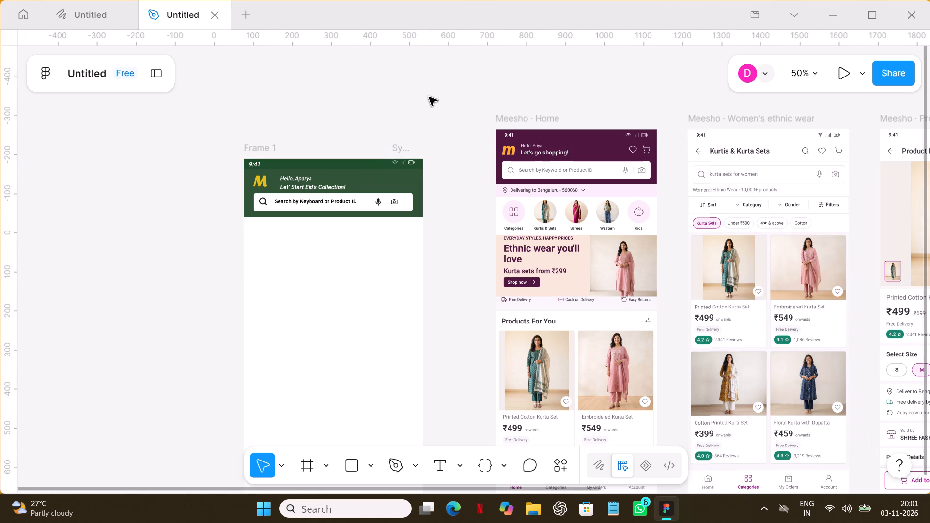
click(400, 152)
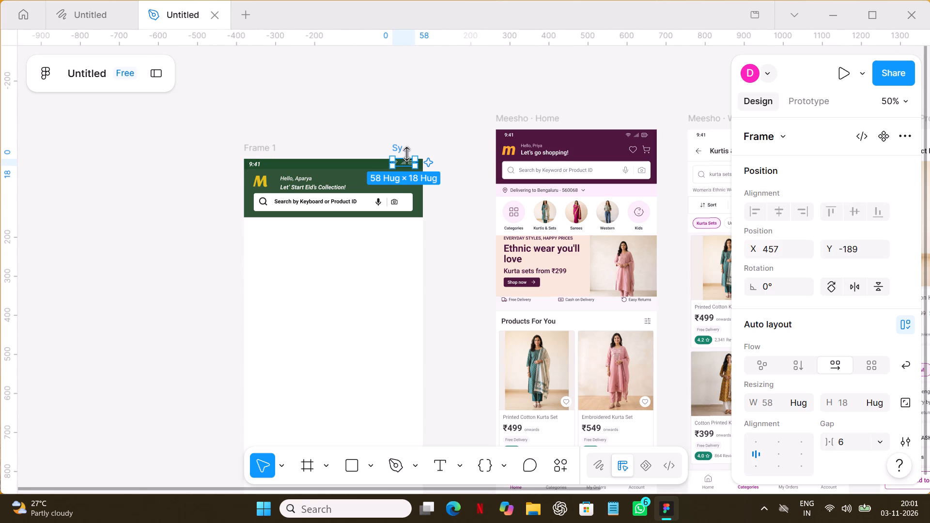
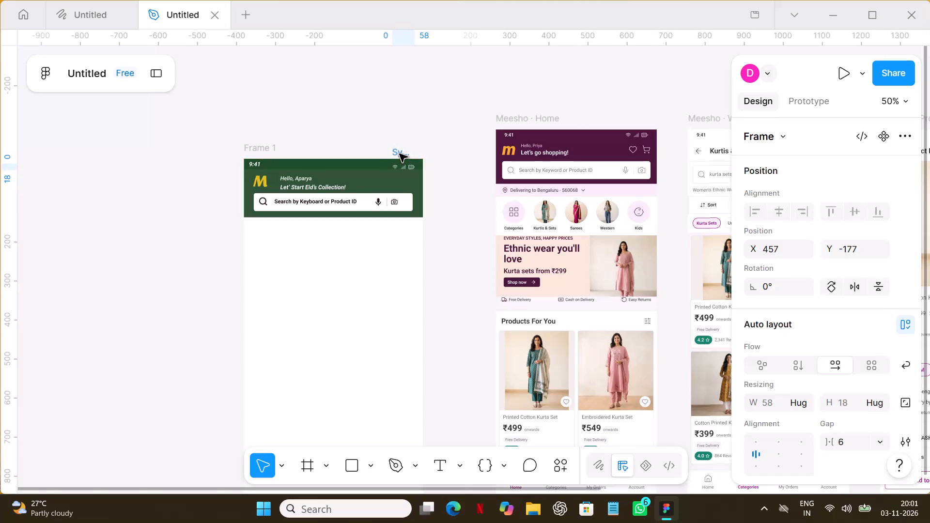
Move the copied status icon group up off the green strip, to just above Frame 1's right end.
click(439, 118)
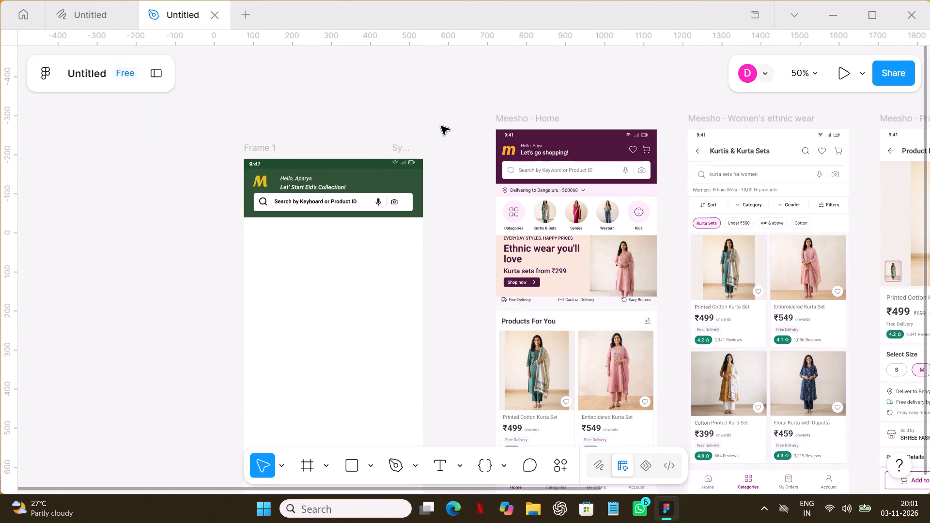
click(397, 163)
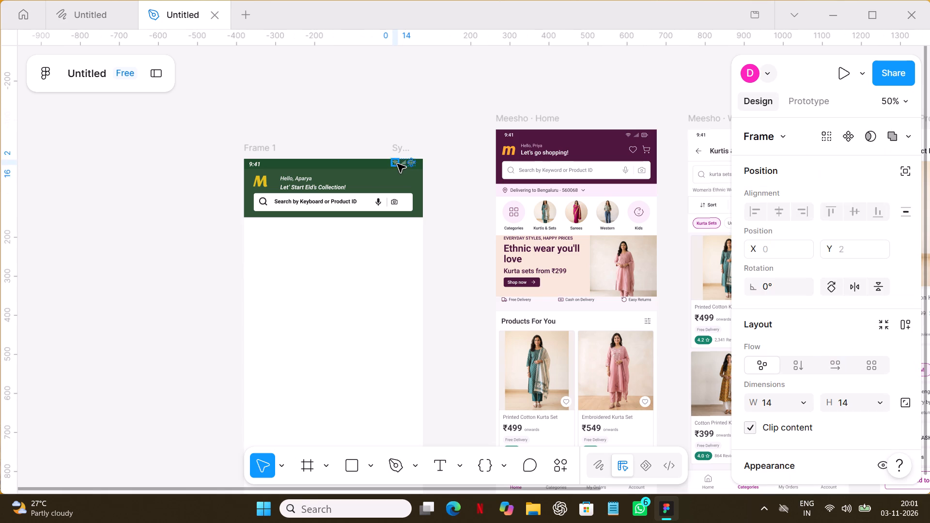
click(396, 163)
click(445, 152)
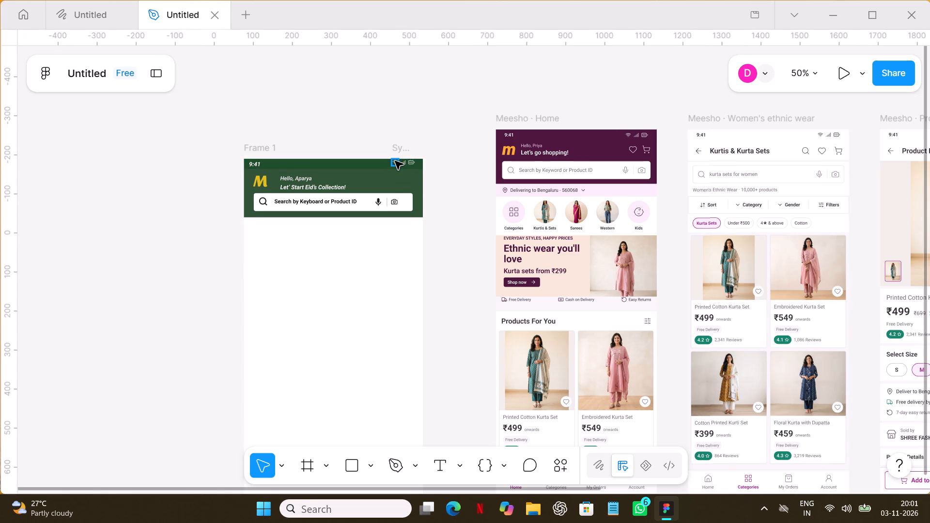
click(403, 165)
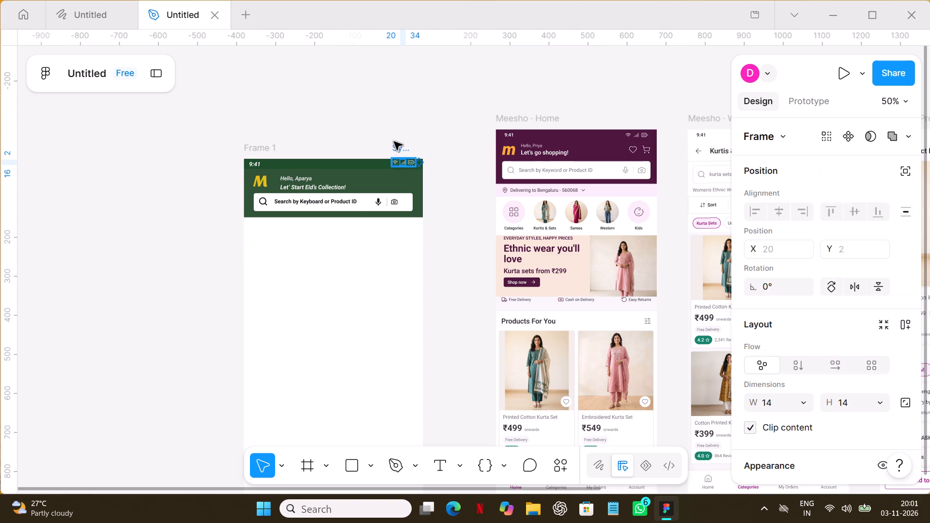
click(396, 147)
drag(396, 147, 404, 128)
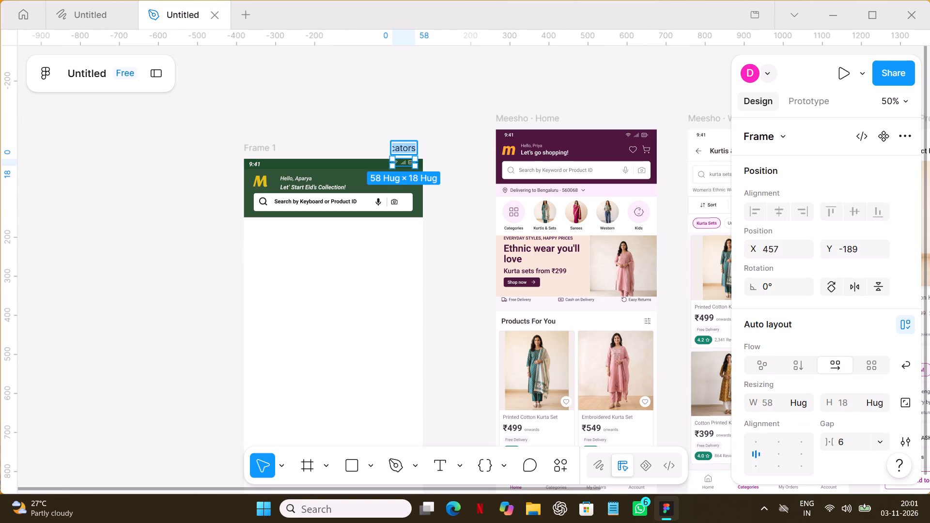
click(403, 141)
click(428, 122)
drag(403, 148, 403, 143)
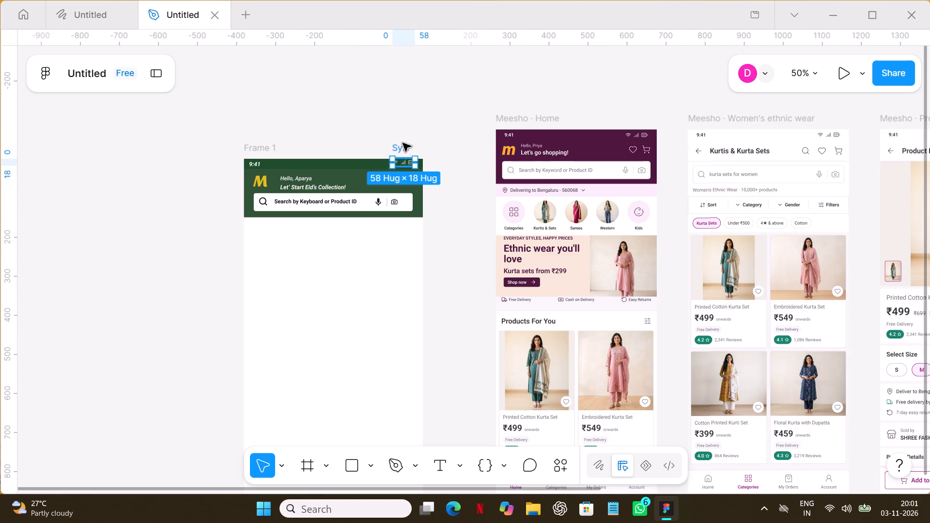
drag(403, 143, 403, 131)
Move the Wi-Fi icon out of the group above Frame 1 into the green status strip, near its right end.
click(400, 145)
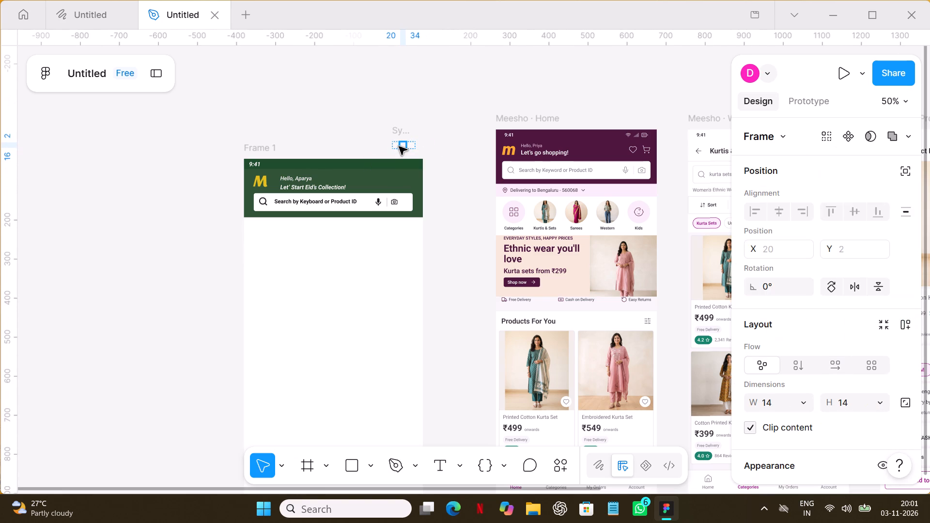
drag(396, 146, 395, 166)
click(435, 145)
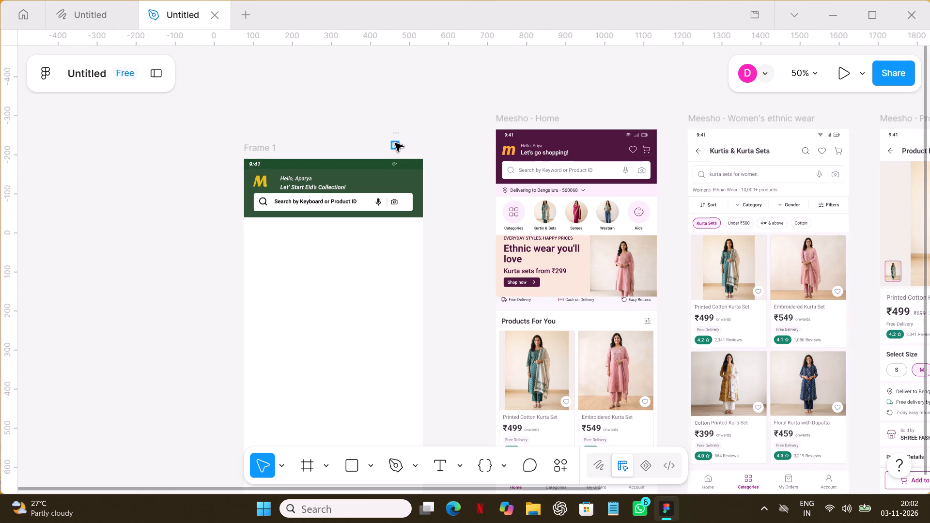
Move the signal icon into Frame 1's green strip, just right of the Wi-Fi icon, at about X 392, Y 6.
drag(395, 143, 402, 162)
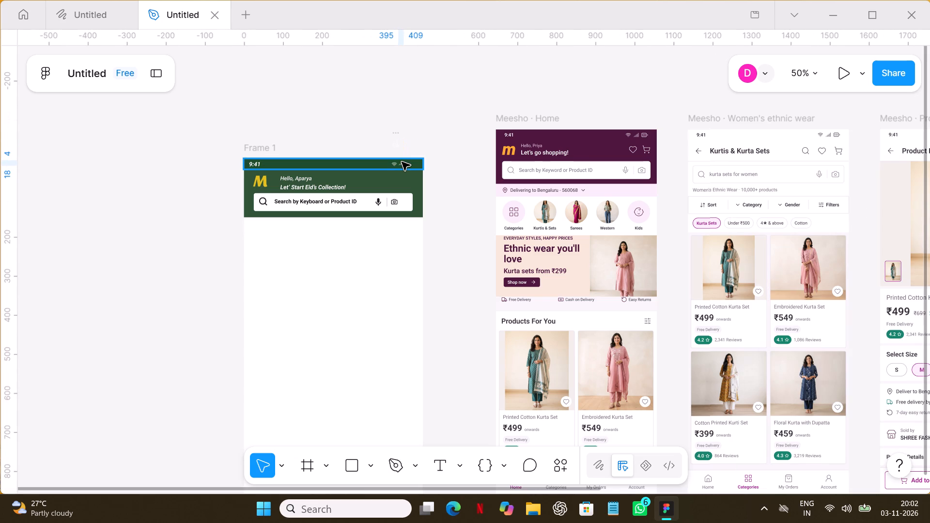
drag(402, 162, 402, 163)
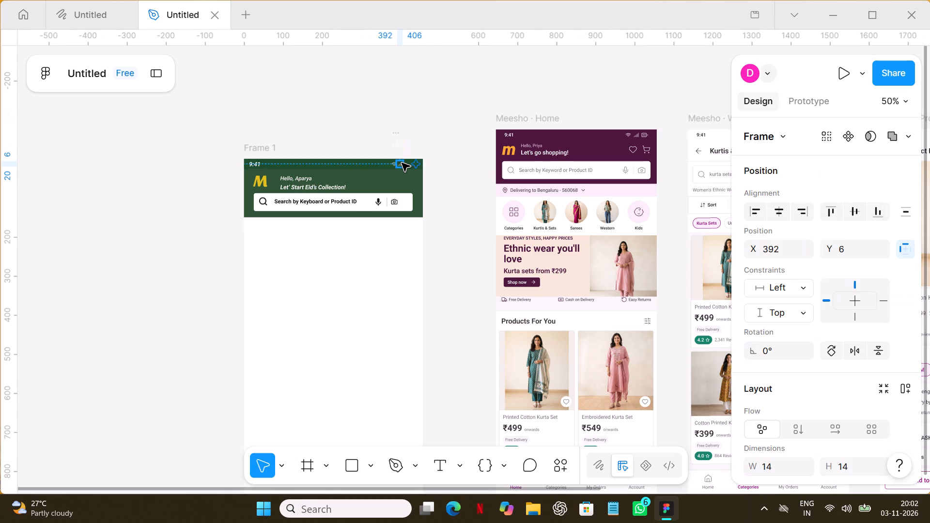
click(410, 145)
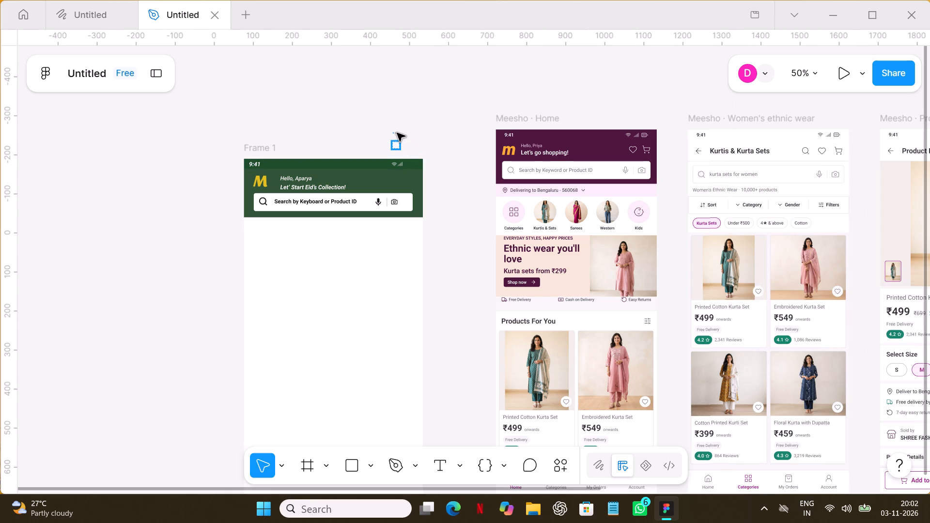
Move the battery icon into Frame 1's green strip, right of the signal icon, at about X 420, Y 4.
drag(397, 144, 408, 165)
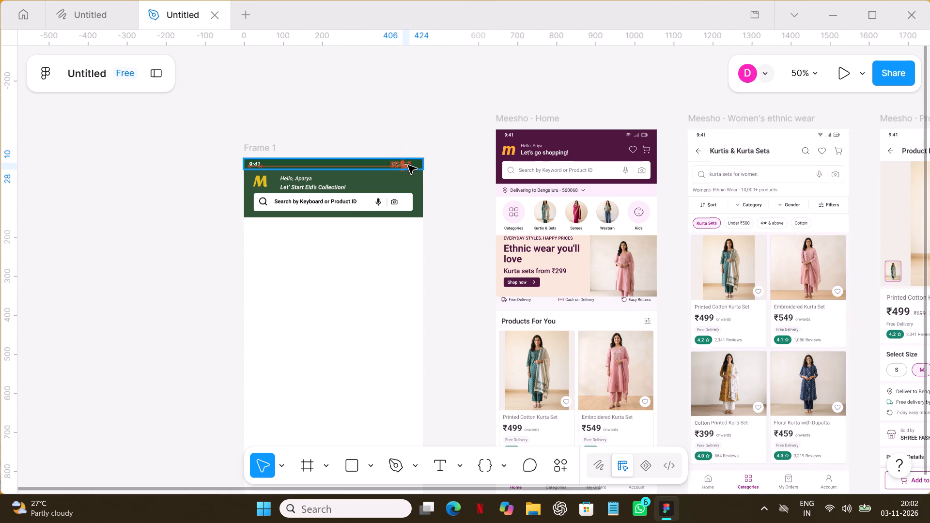
drag(408, 165, 411, 164)
drag(411, 164, 412, 163)
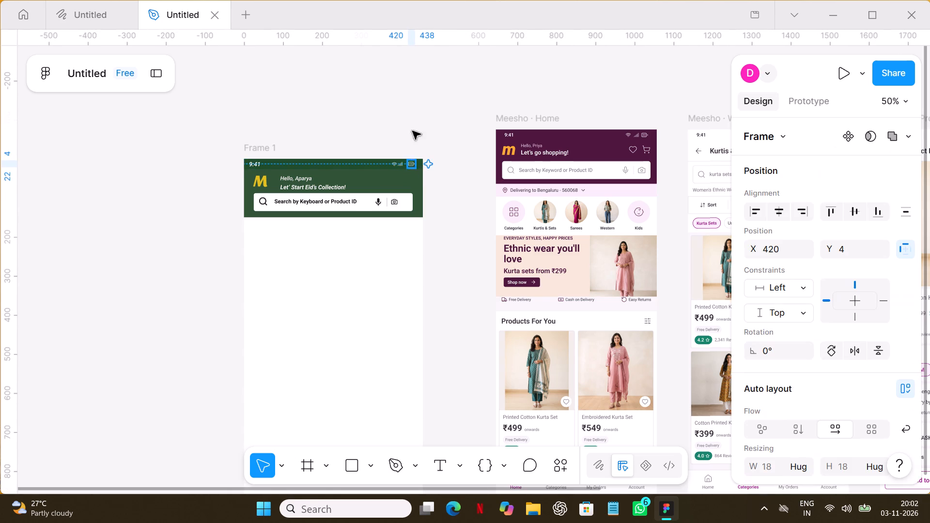
click(412, 101)
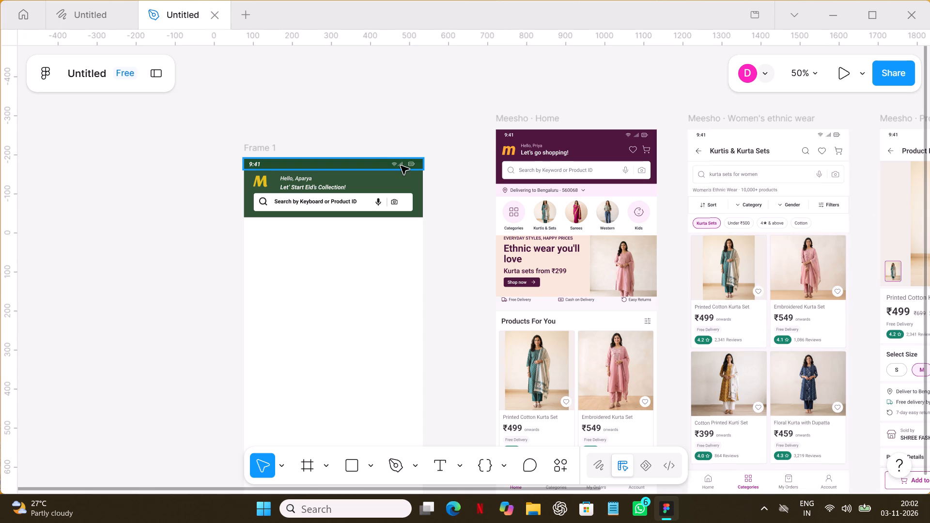
Shift the signal icon's vector path to X 400, Y 10, between the Wi-Fi and battery icons.
click(401, 166)
click(401, 166)
click(401, 166)
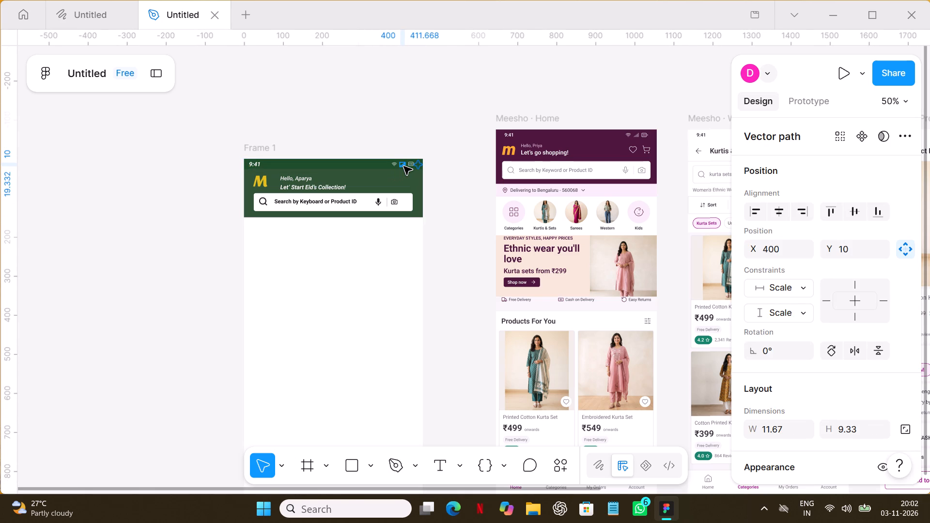
click(416, 132)
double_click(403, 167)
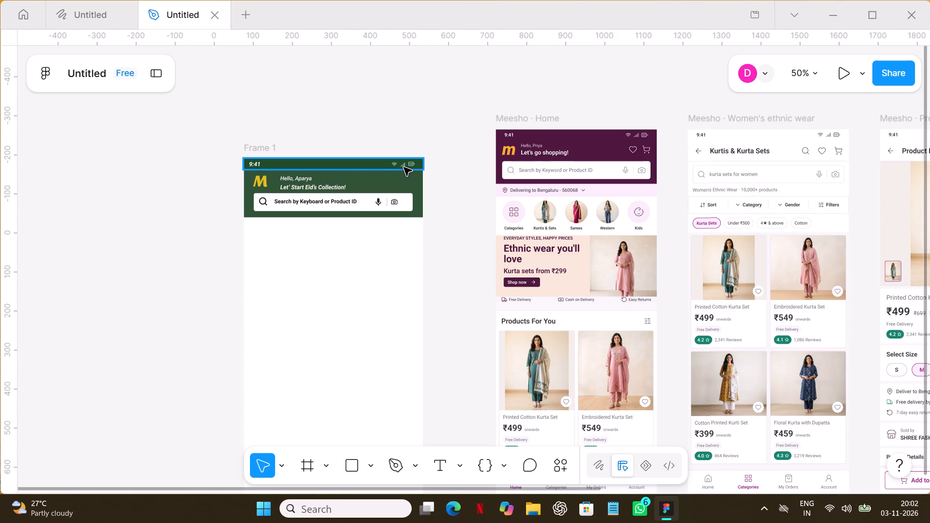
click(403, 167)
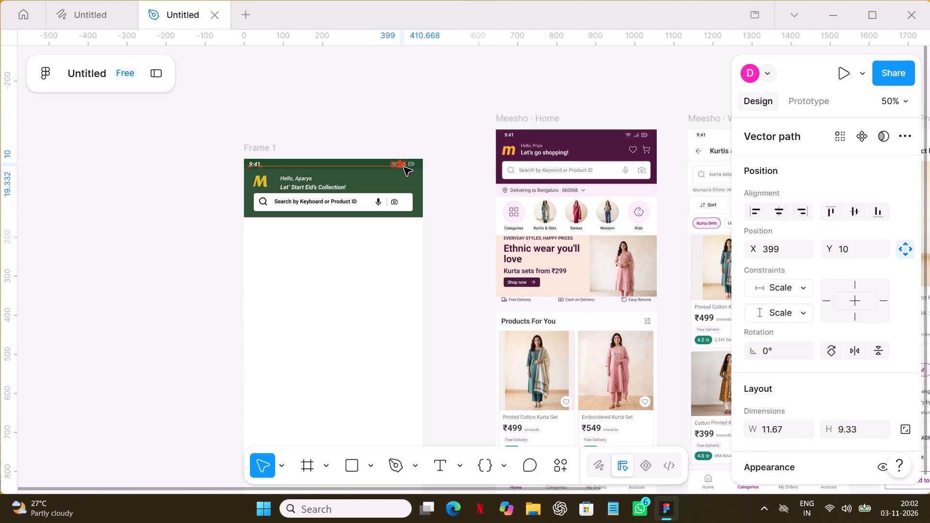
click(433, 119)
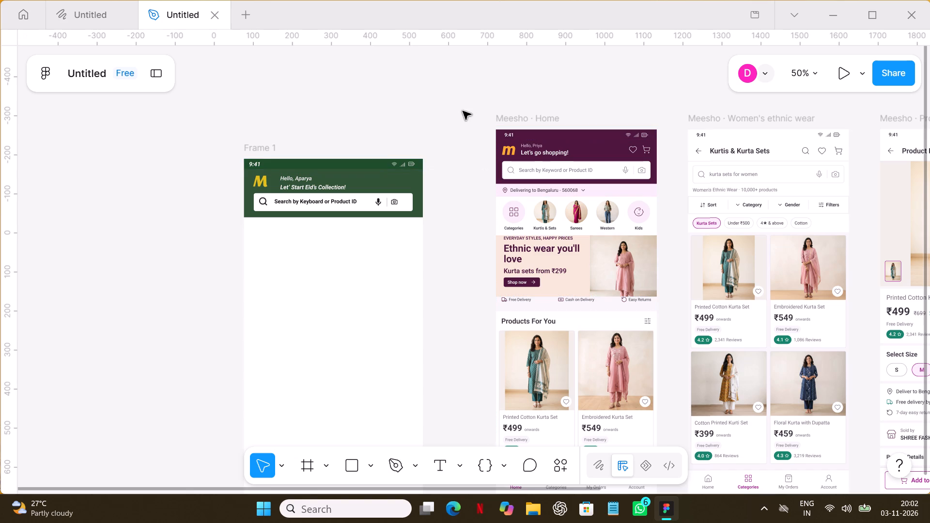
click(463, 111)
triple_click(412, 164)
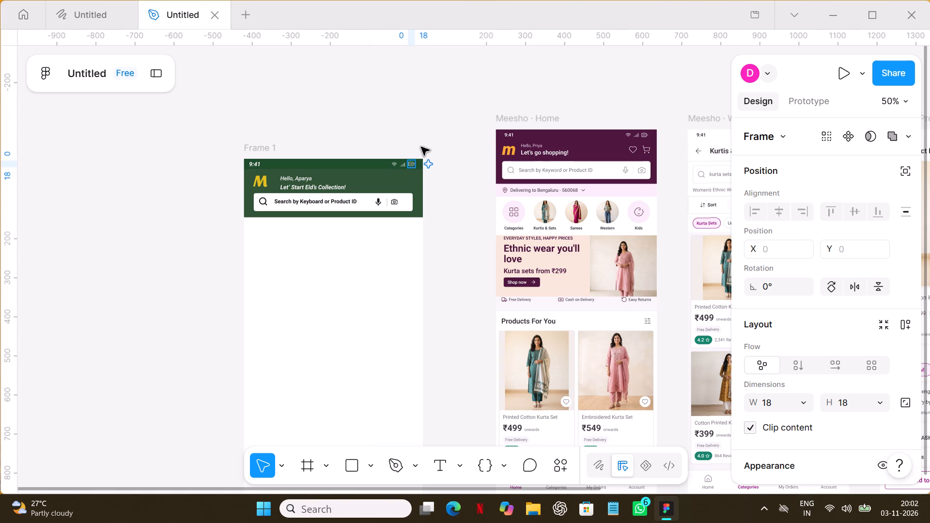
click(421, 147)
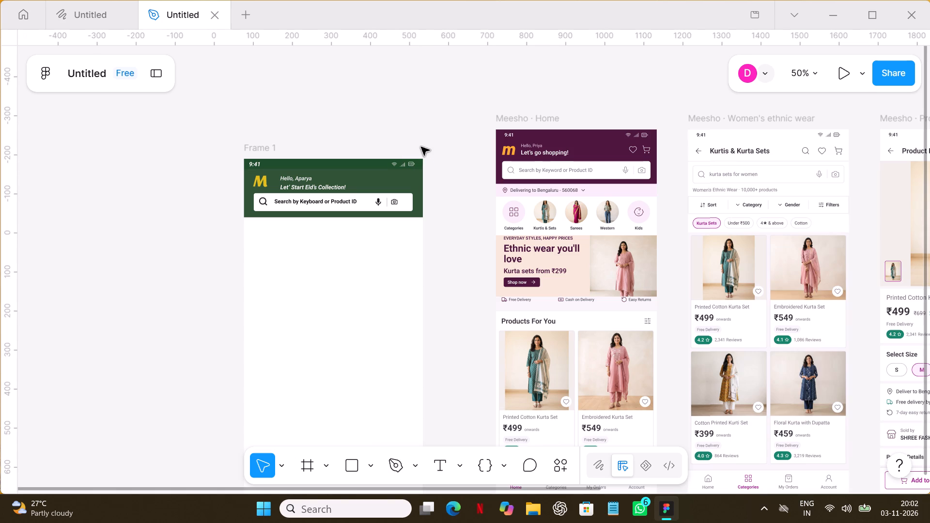
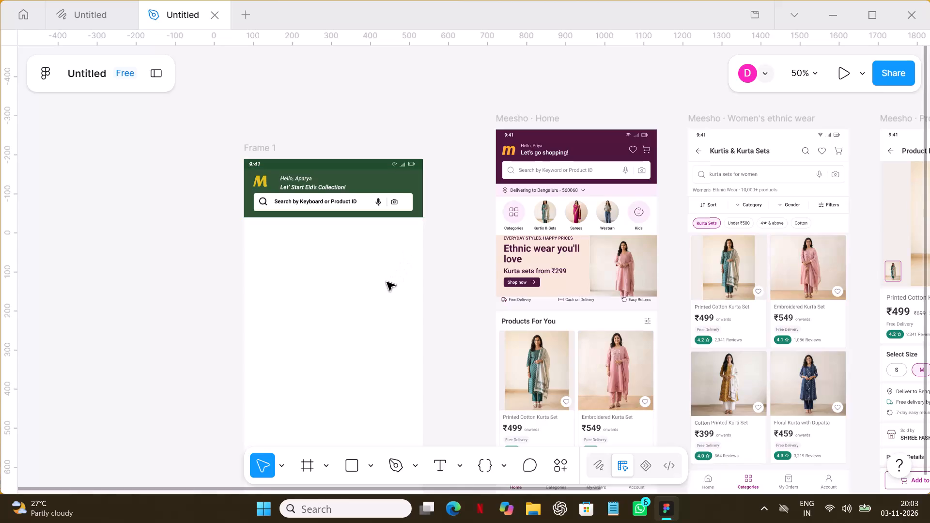
Move Frame 1 up the canvas to X 87, Y -387, beside the Meesho Home screen.
click(387, 282)
drag(244, 145, 247, 75)
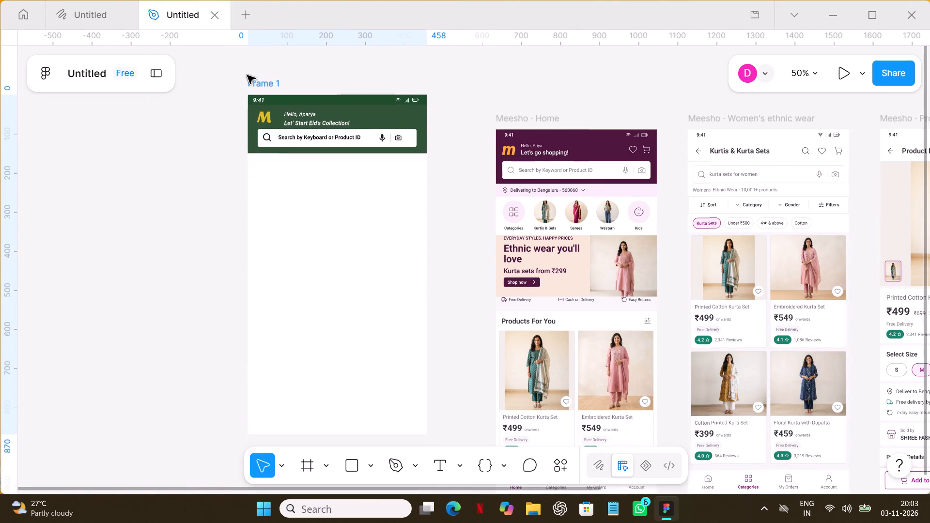
drag(247, 75, 247, 67)
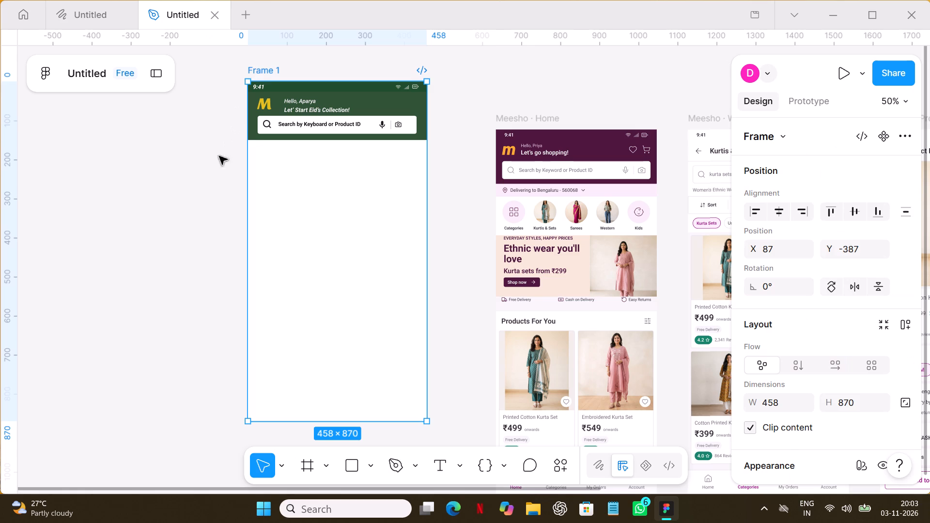
click(172, 200)
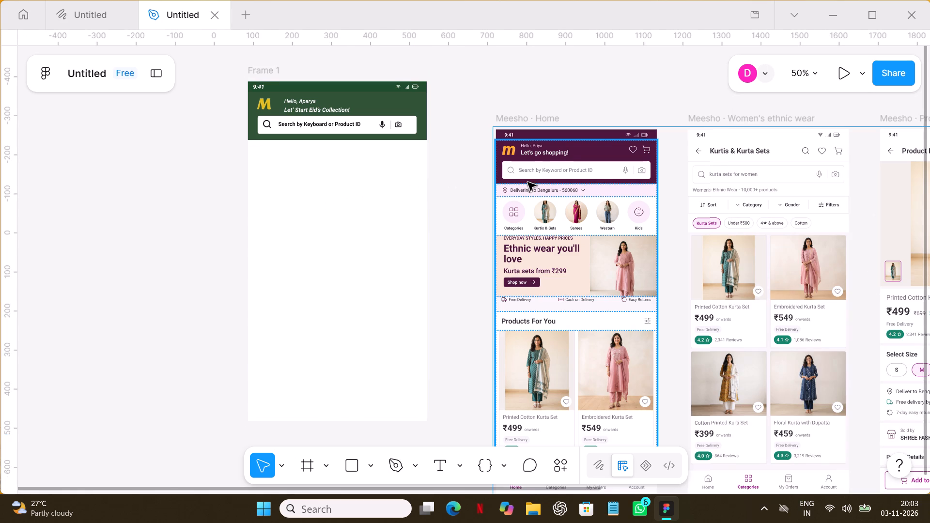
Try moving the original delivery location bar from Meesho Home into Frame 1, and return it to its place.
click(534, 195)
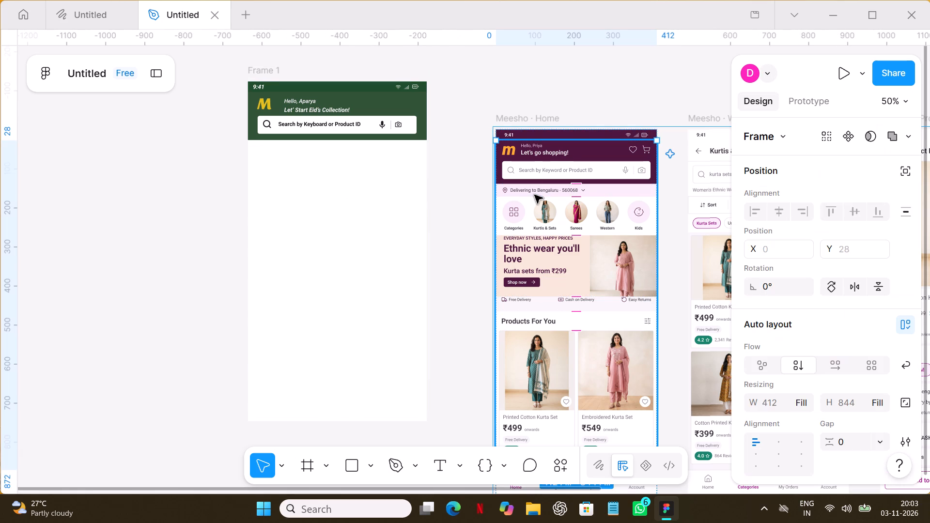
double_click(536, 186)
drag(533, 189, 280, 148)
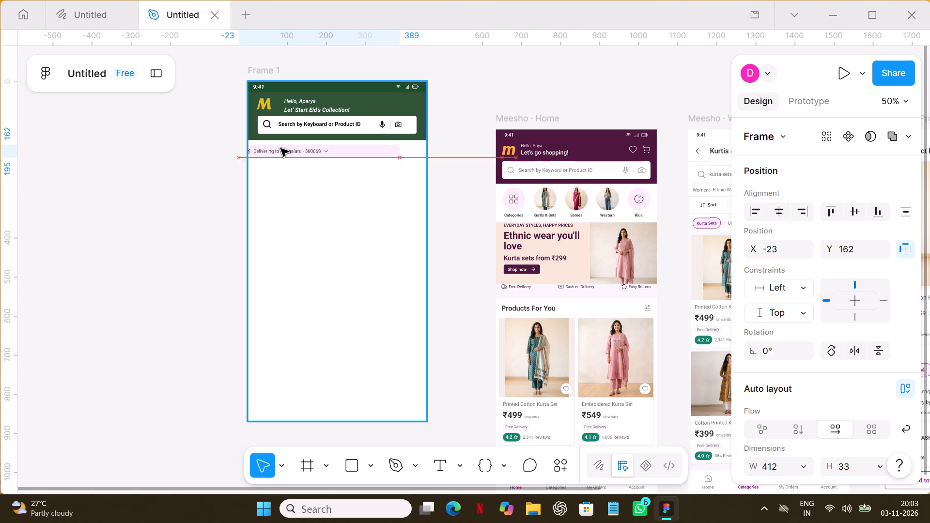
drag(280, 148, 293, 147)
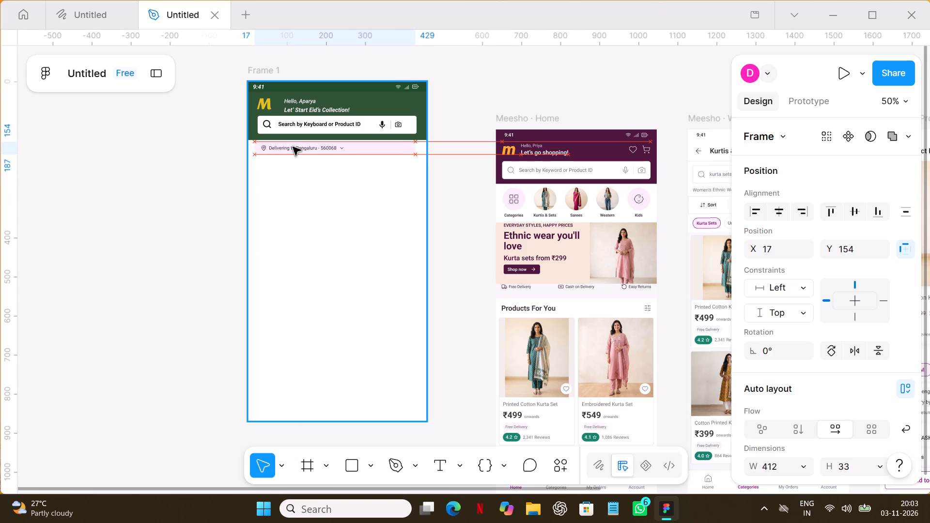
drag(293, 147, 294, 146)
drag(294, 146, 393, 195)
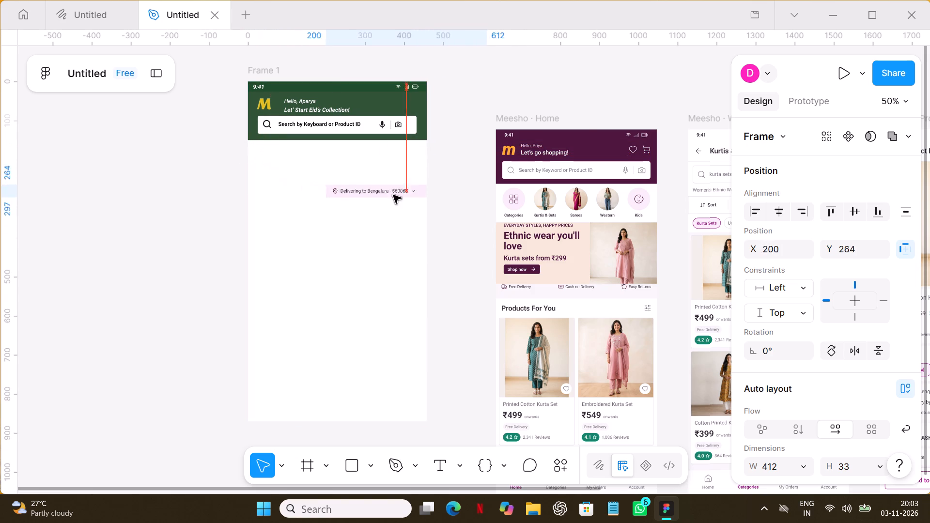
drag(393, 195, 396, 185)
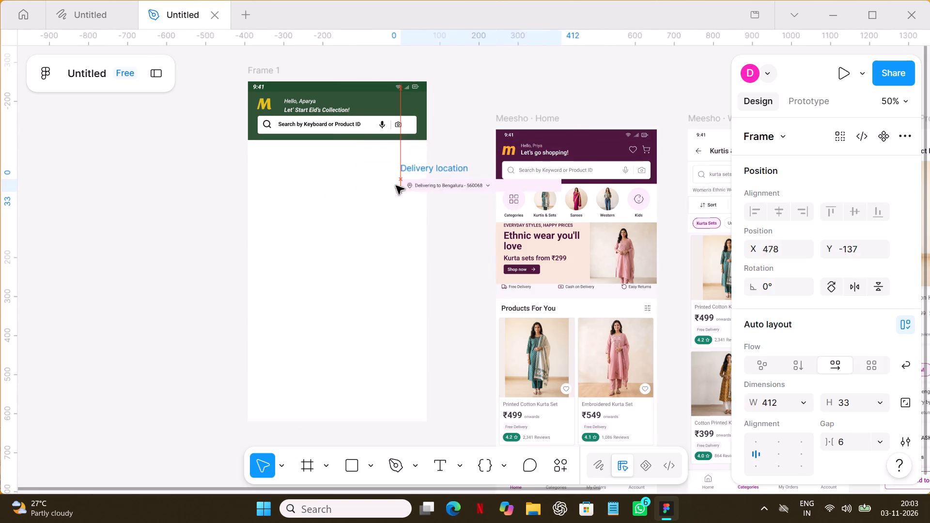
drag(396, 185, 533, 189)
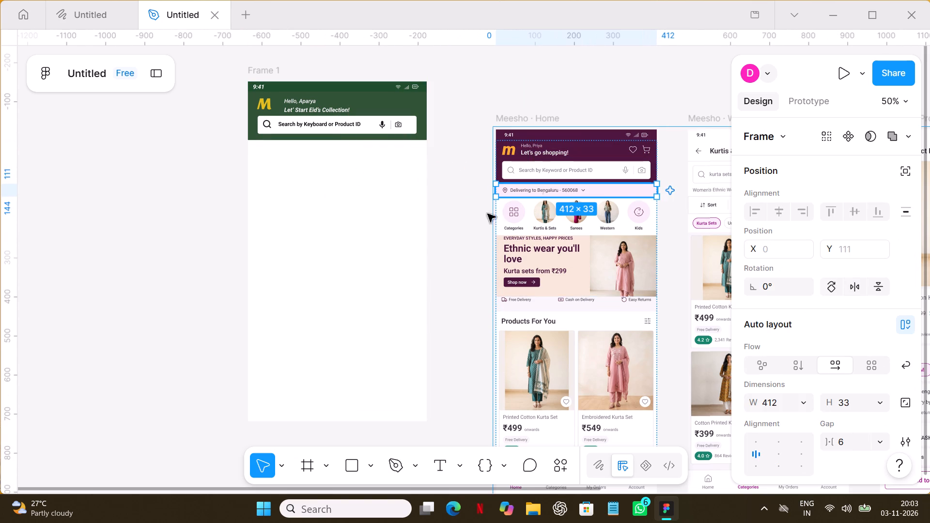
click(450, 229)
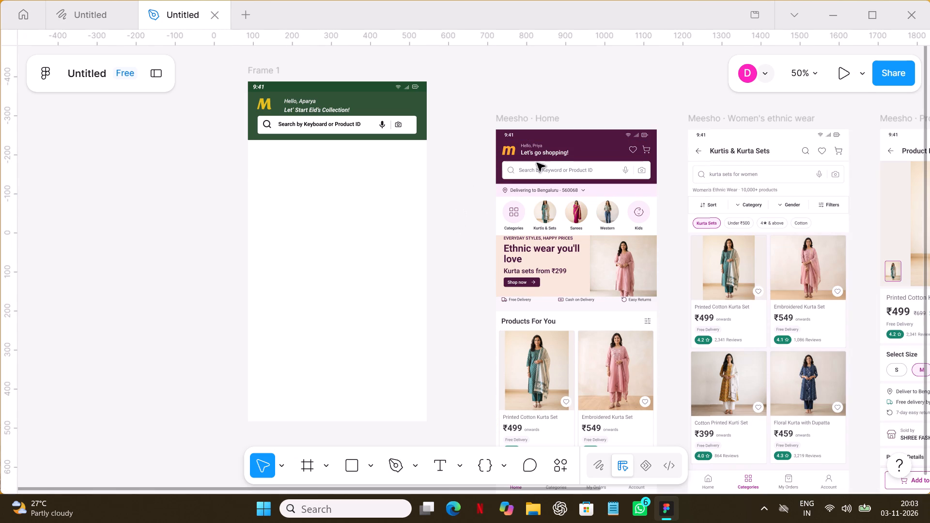
Copy the delivery location bar from Meesho Home into Frame 1, just below the green header at about X 9, Y 164.
double_click(542, 194)
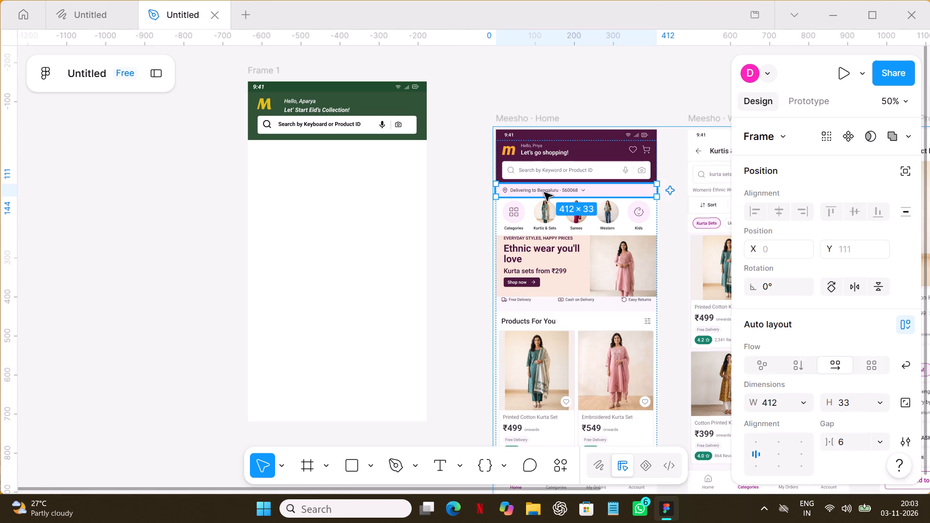
alt+shift+drag(544, 192, 405, 176)
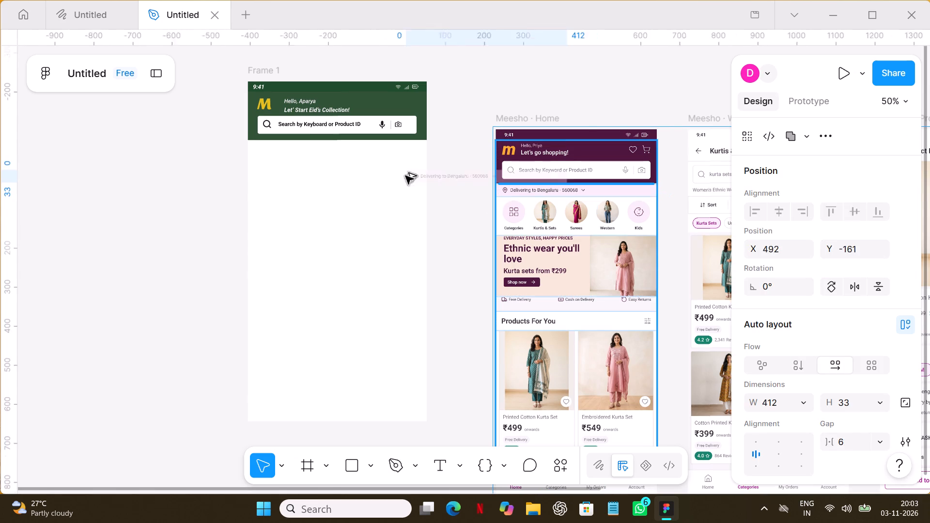
alt+shift+drag(405, 176, 311, 159)
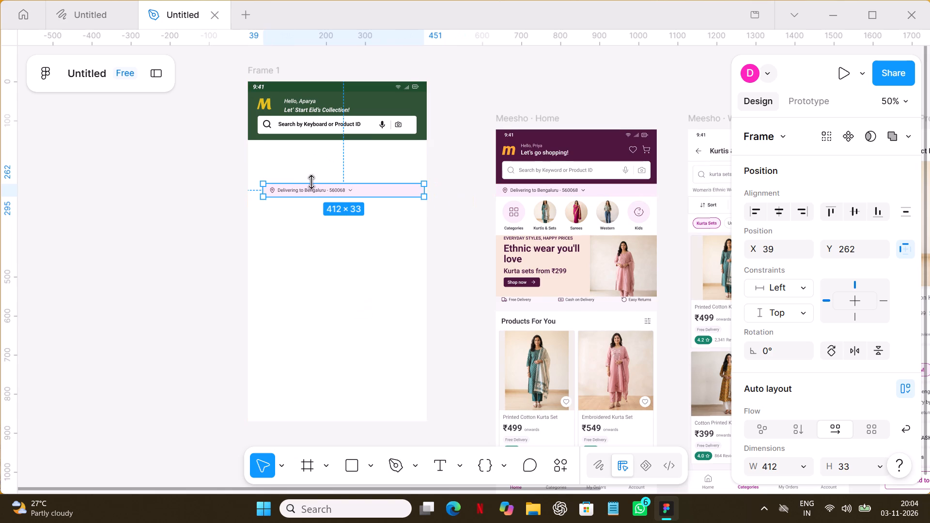
drag(310, 191, 296, 149)
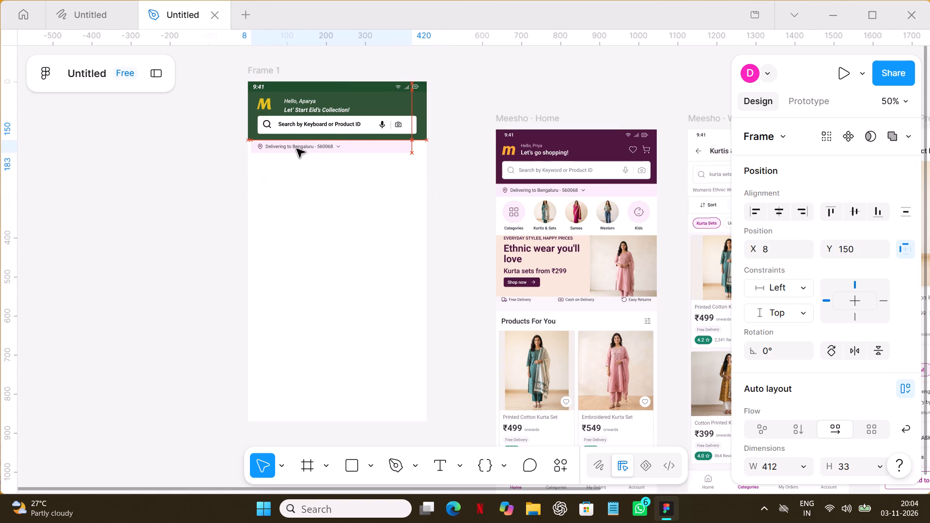
drag(296, 149, 298, 153)
Add a light teal 7EBFAE fill at 100% to the copied delivery location bar in Frame 1.
double_click(375, 150)
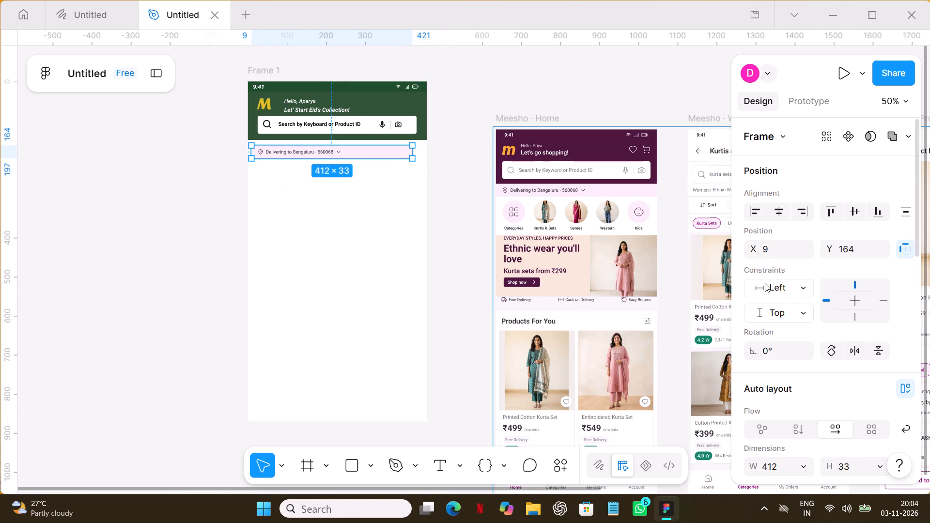
scroll(765, 283, down, 4)
scroll(863, 336, down, 2)
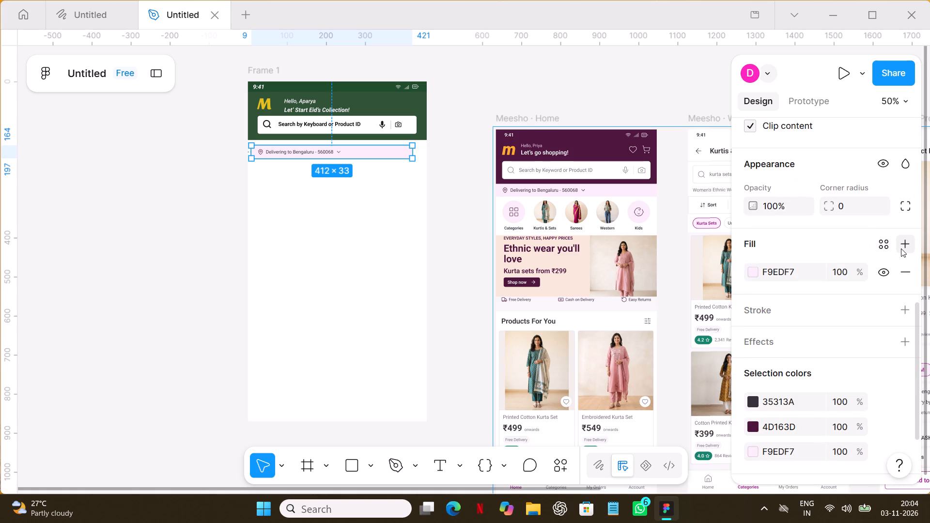
click(901, 248)
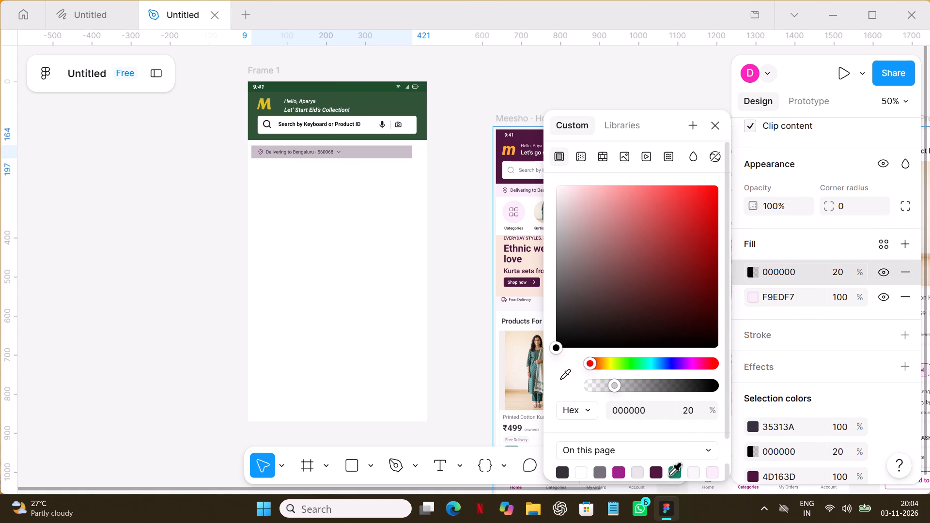
click(670, 478)
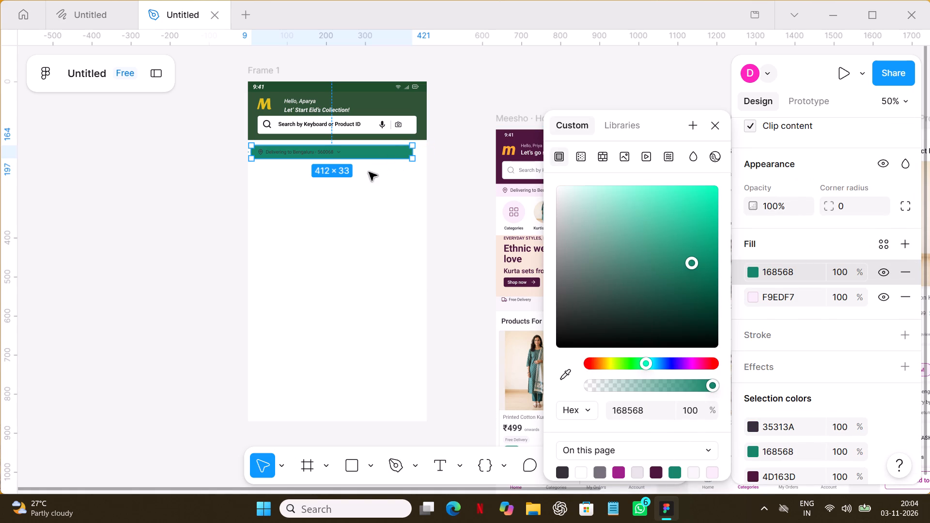
click(632, 245)
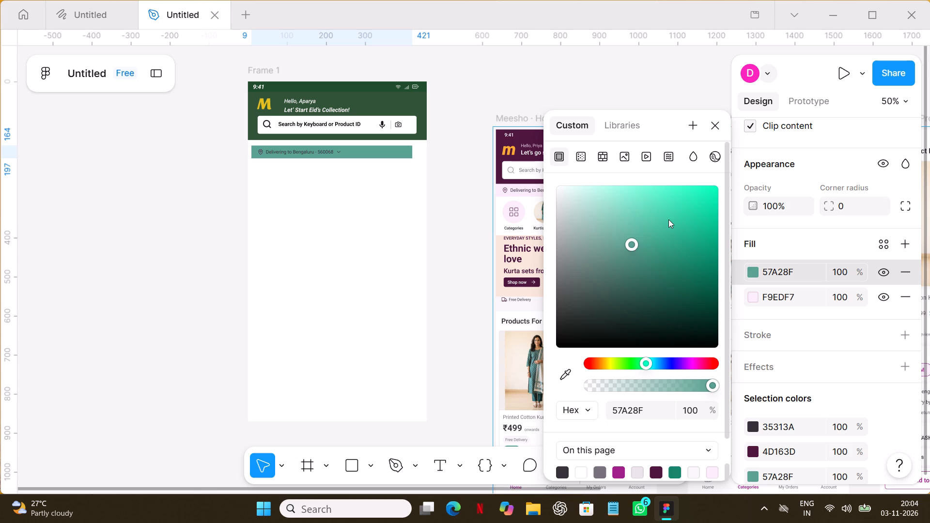
click(668, 219)
click(611, 226)
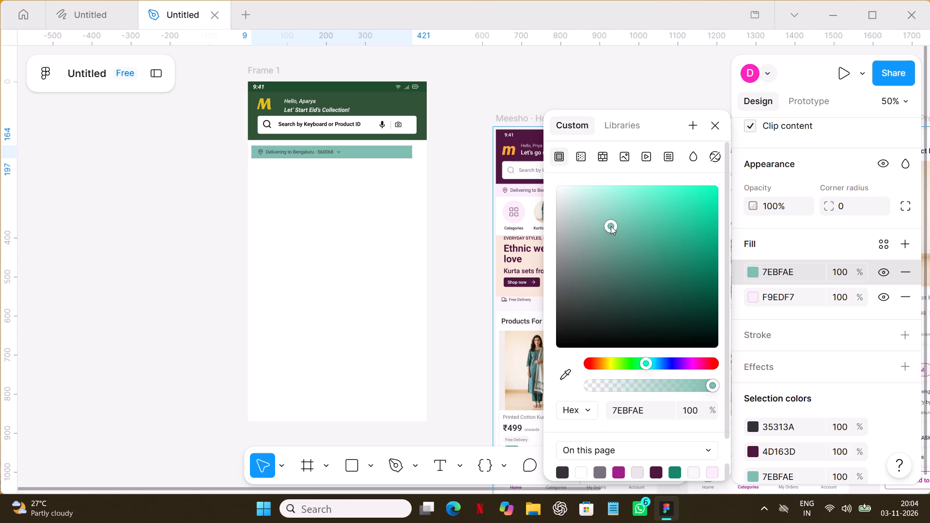
click(80, 246)
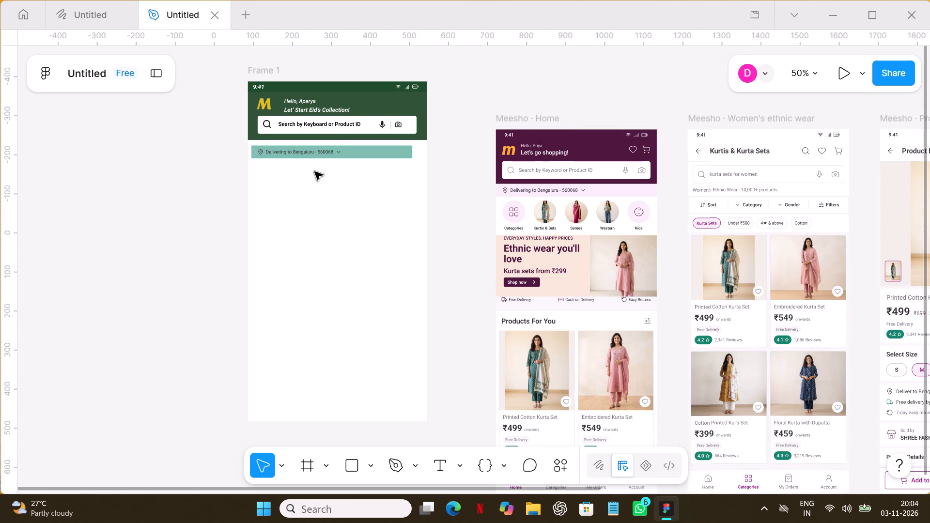
Resize the teal delivery bar to span Frame 1's full width, at 458 × 28.
click(365, 148)
drag(412, 157, 422, 152)
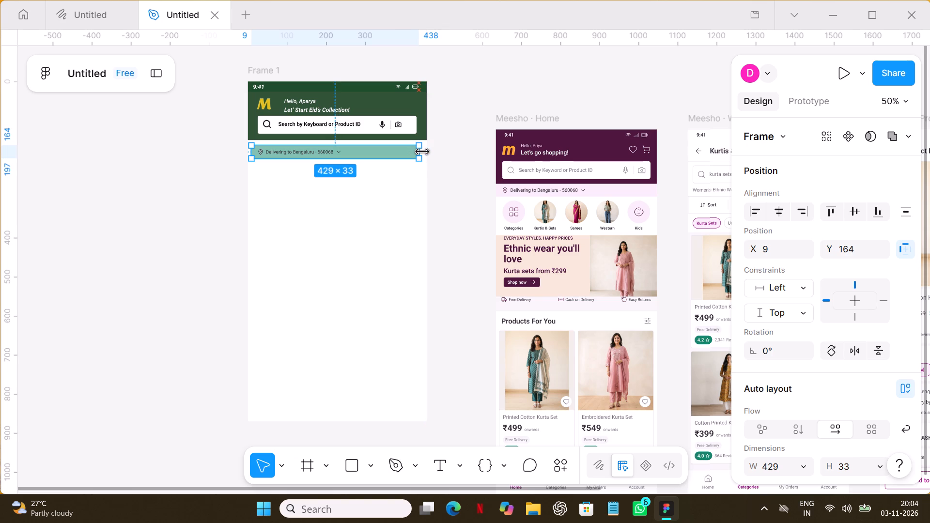
drag(422, 152, 423, 153)
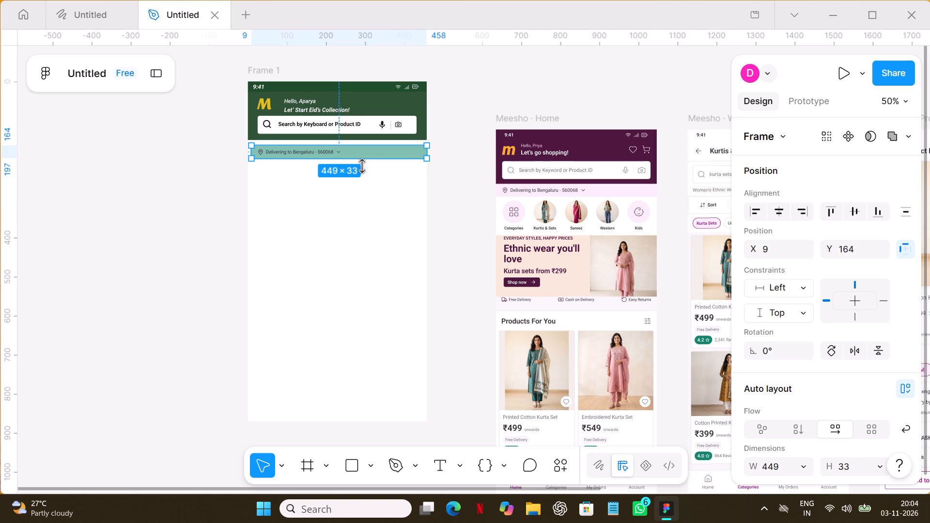
drag(251, 159, 245, 161)
drag(250, 151, 246, 152)
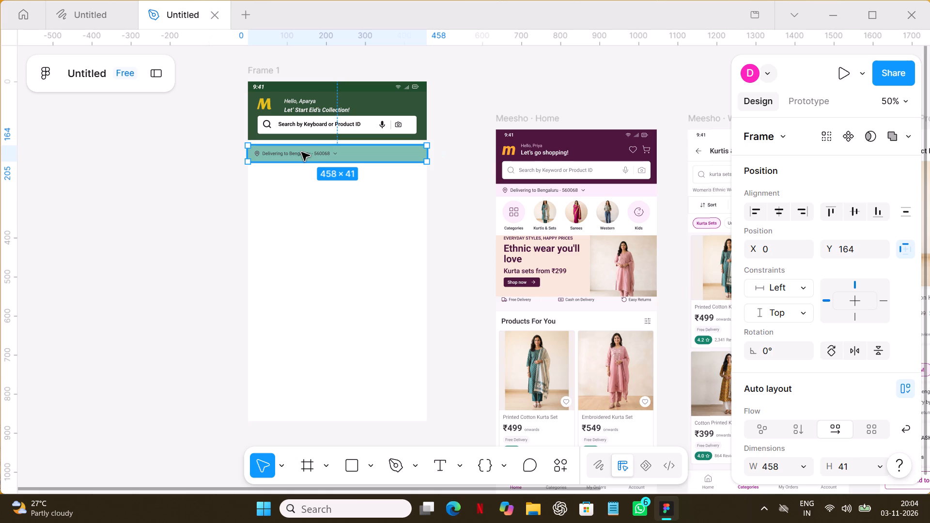
drag(315, 162, 321, 161)
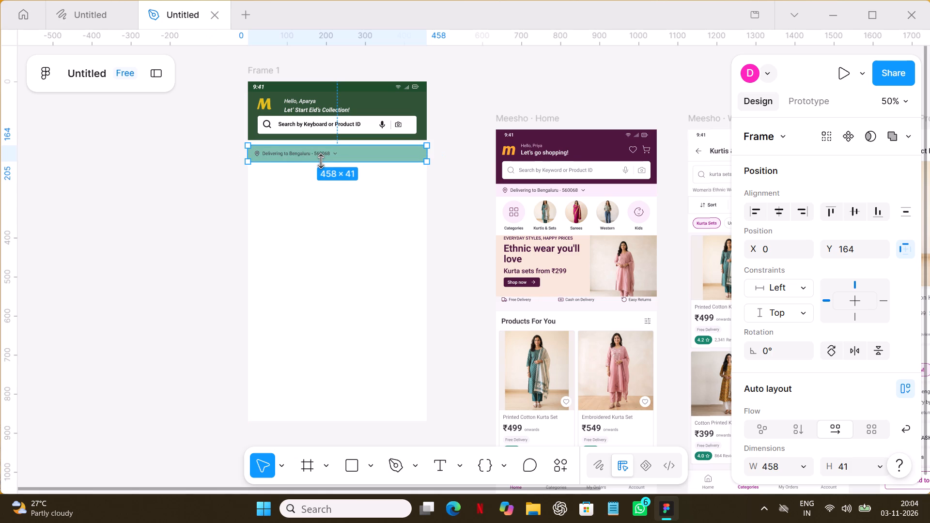
drag(321, 161, 322, 157)
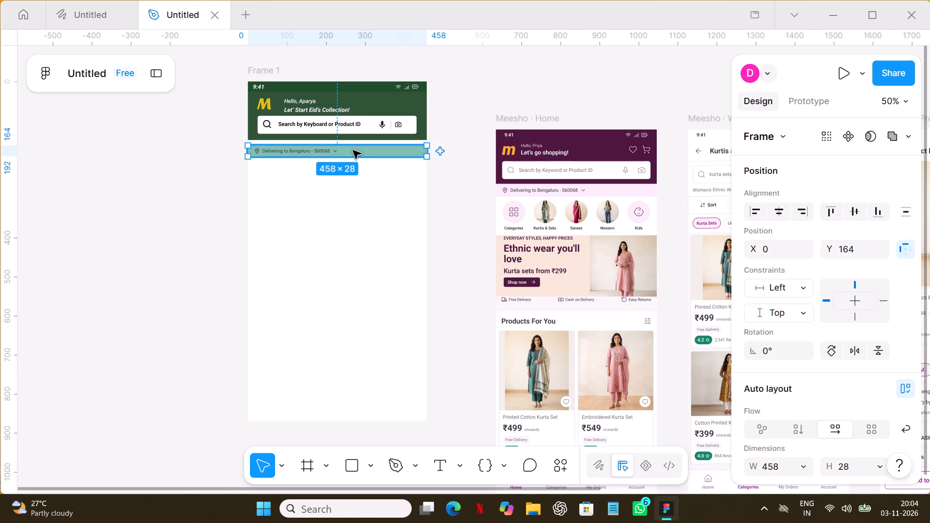
Move the teal delivery bar up against the green header, to X 0, Y 150.
drag(353, 150, 353, 145)
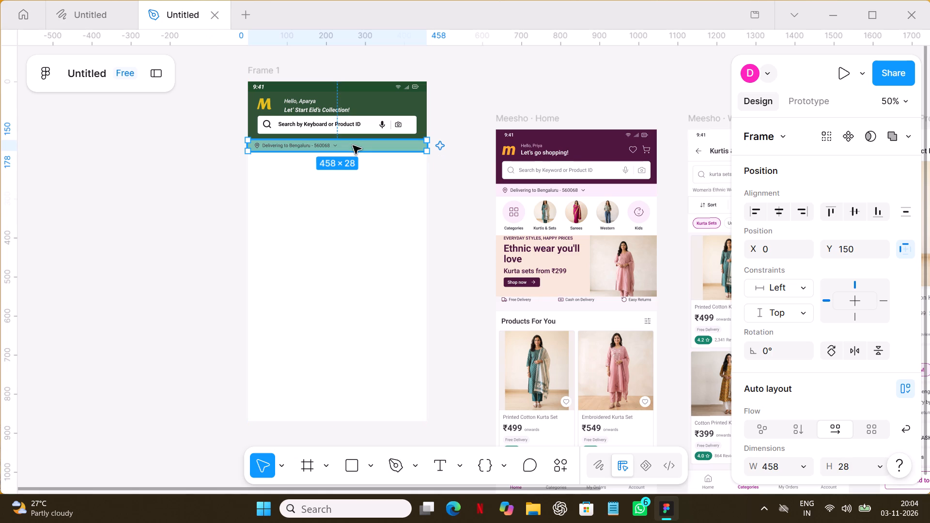
click(182, 216)
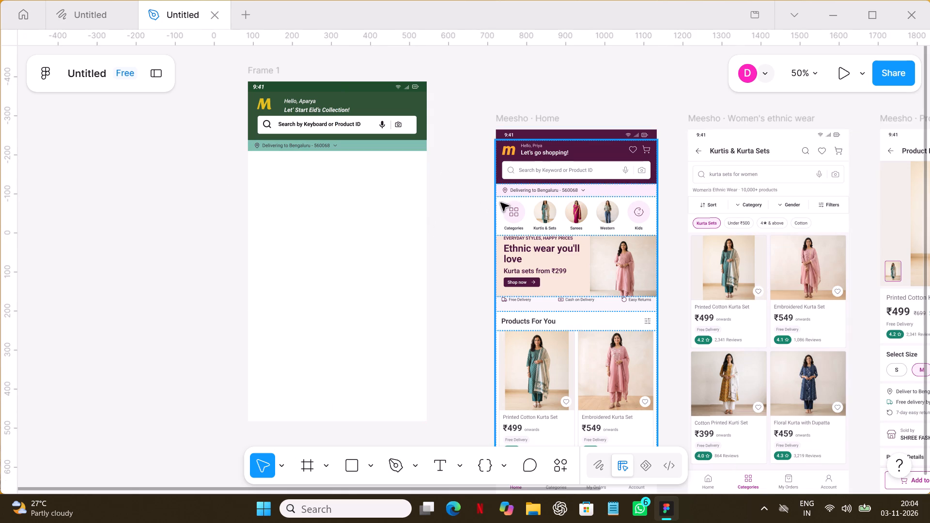
Copy the Categories item from Meesho Home into Frame 1, below the delivery bar at about X 3, Y 191.
double_click(513, 205)
click(512, 210)
click(512, 210)
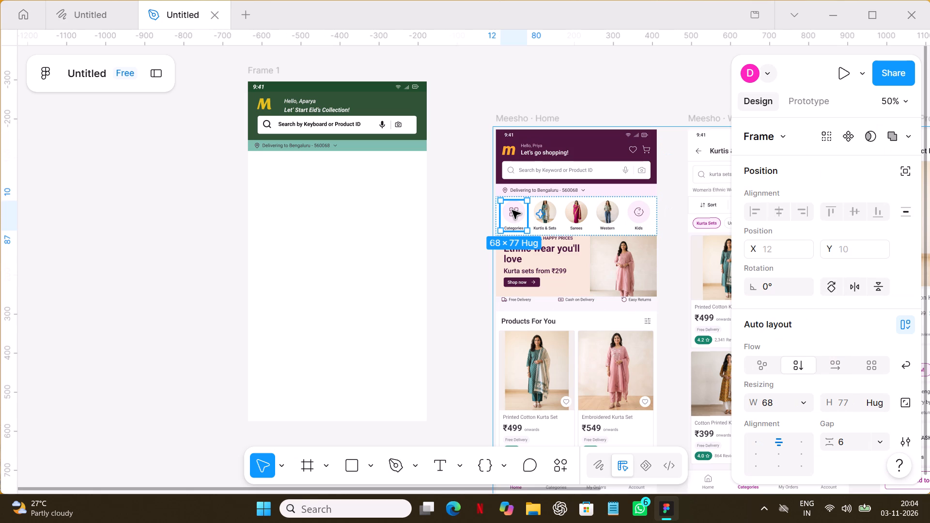
alt+shift+drag(512, 210, 269, 161)
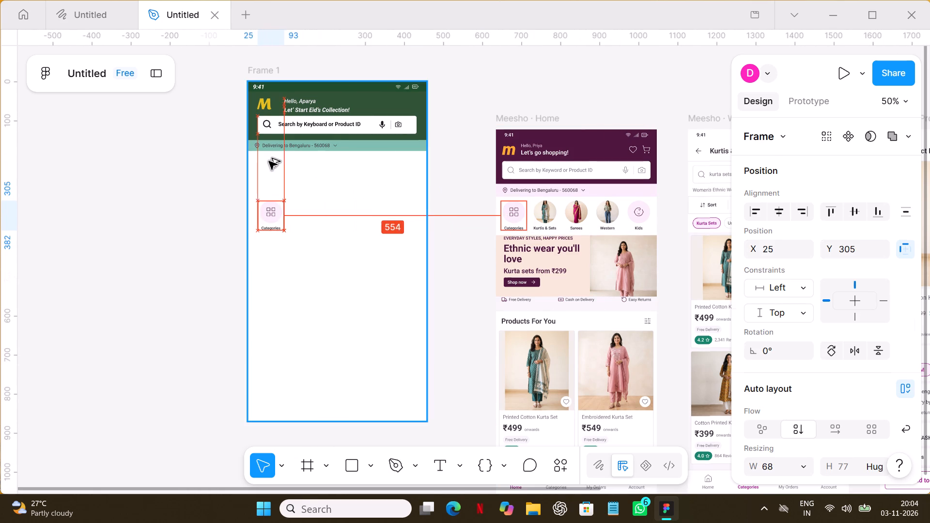
alt+shift+drag(269, 161, 264, 143)
drag(261, 213, 257, 169)
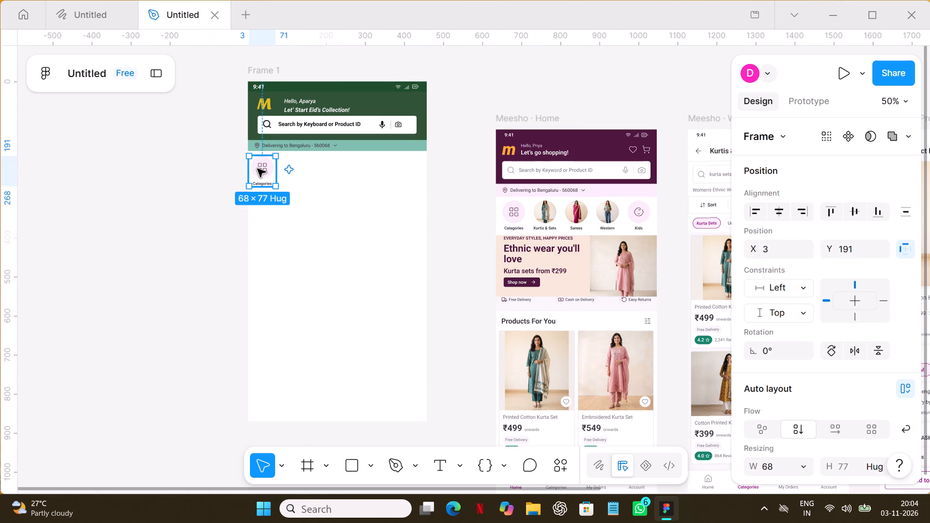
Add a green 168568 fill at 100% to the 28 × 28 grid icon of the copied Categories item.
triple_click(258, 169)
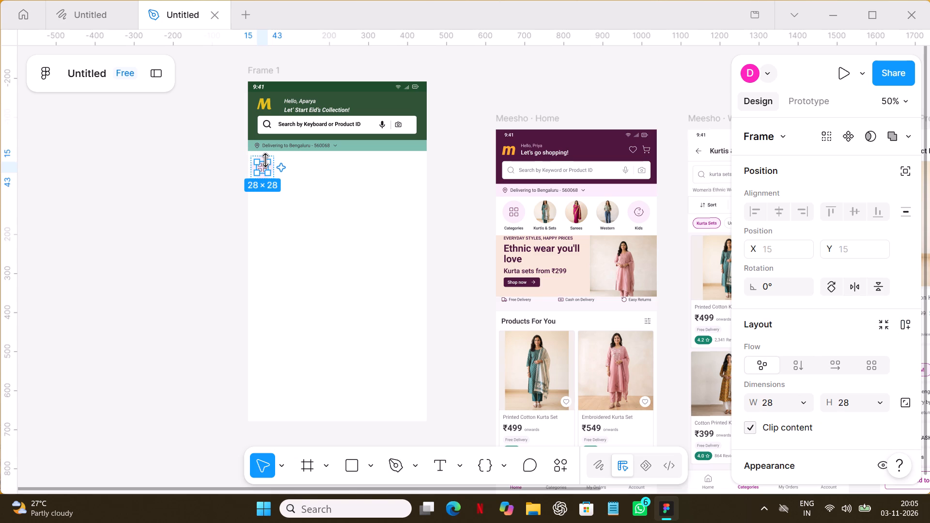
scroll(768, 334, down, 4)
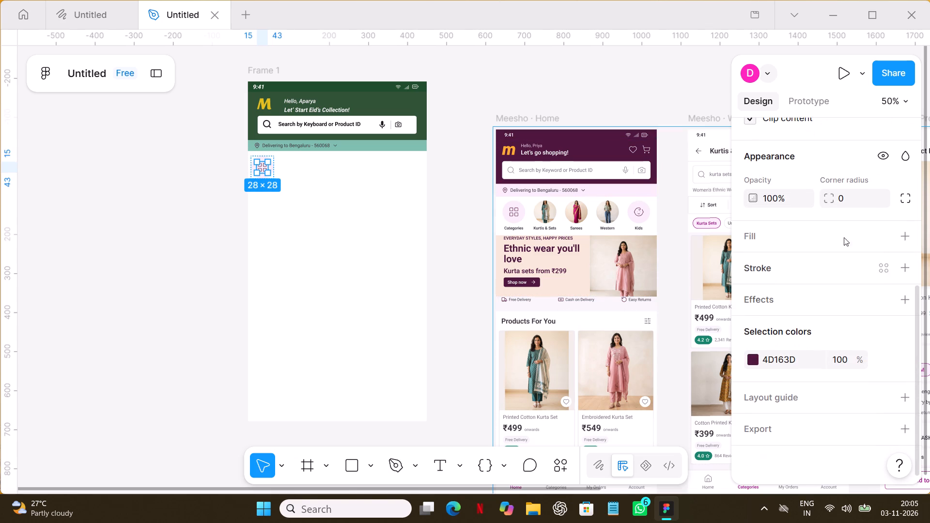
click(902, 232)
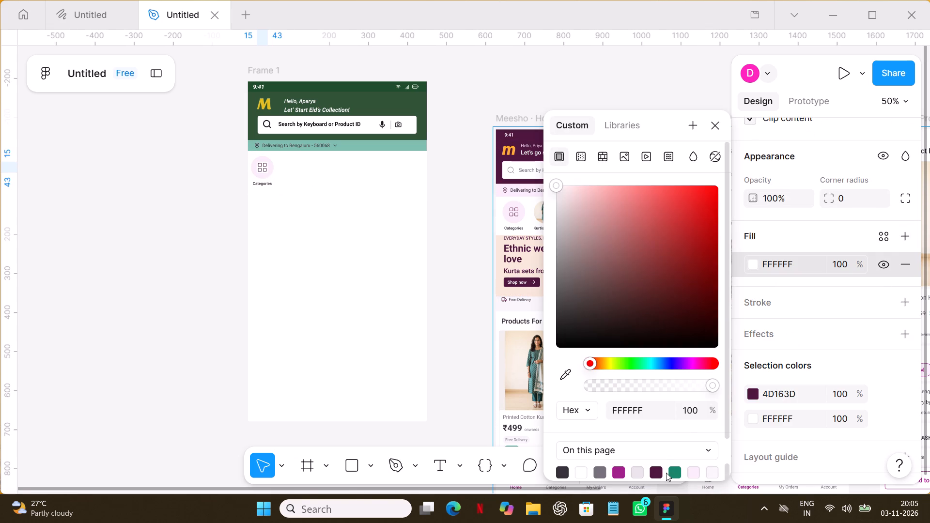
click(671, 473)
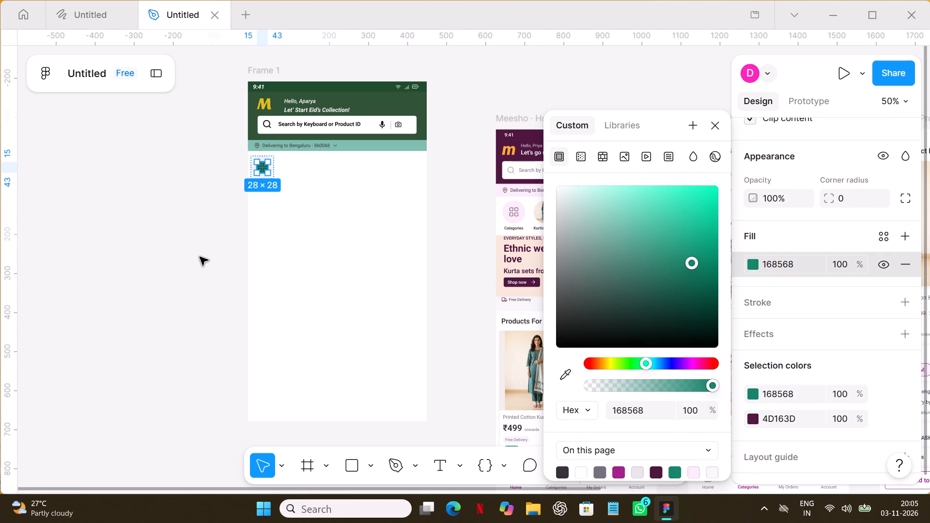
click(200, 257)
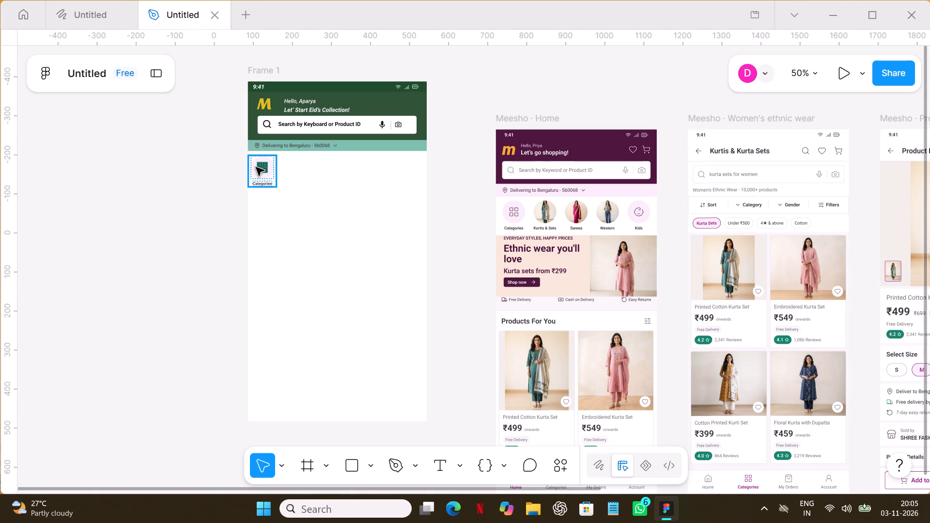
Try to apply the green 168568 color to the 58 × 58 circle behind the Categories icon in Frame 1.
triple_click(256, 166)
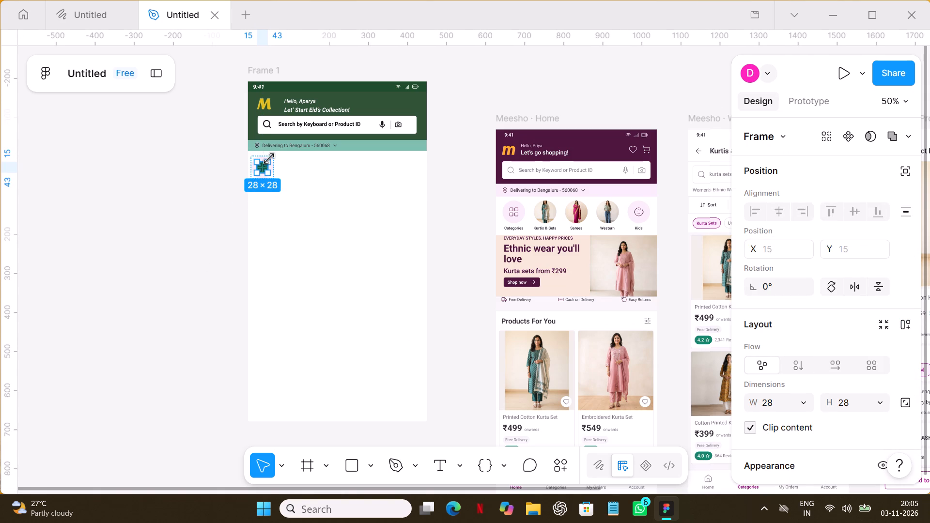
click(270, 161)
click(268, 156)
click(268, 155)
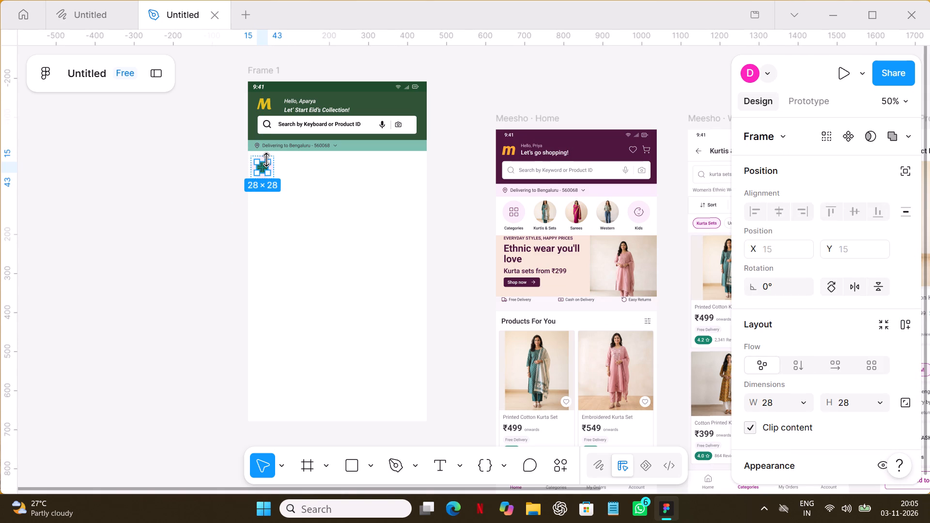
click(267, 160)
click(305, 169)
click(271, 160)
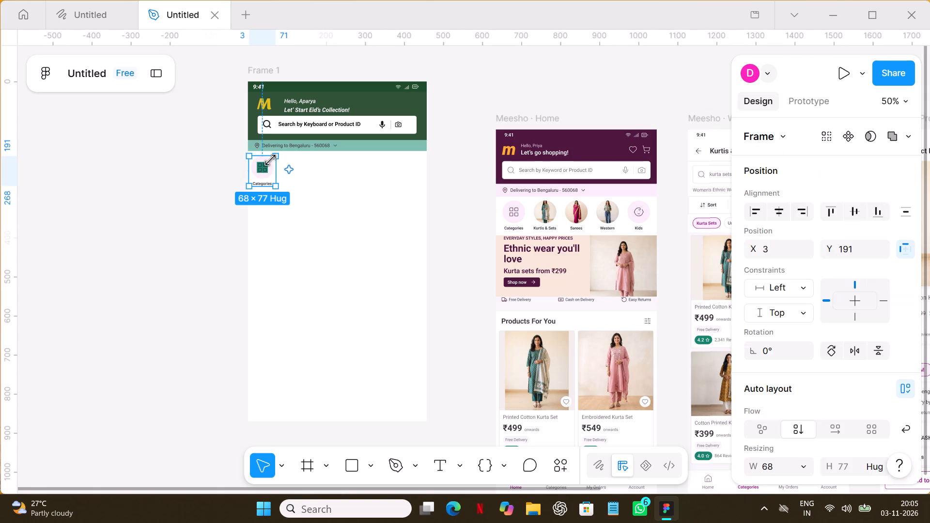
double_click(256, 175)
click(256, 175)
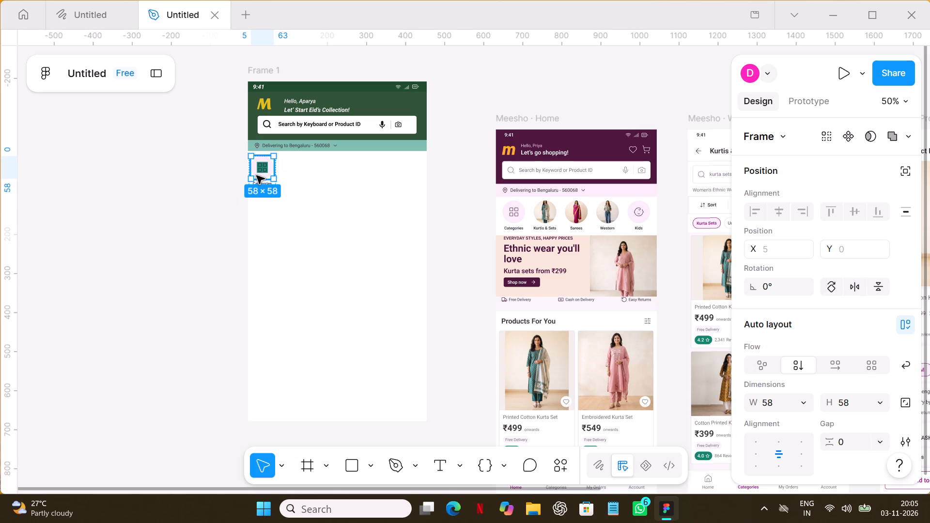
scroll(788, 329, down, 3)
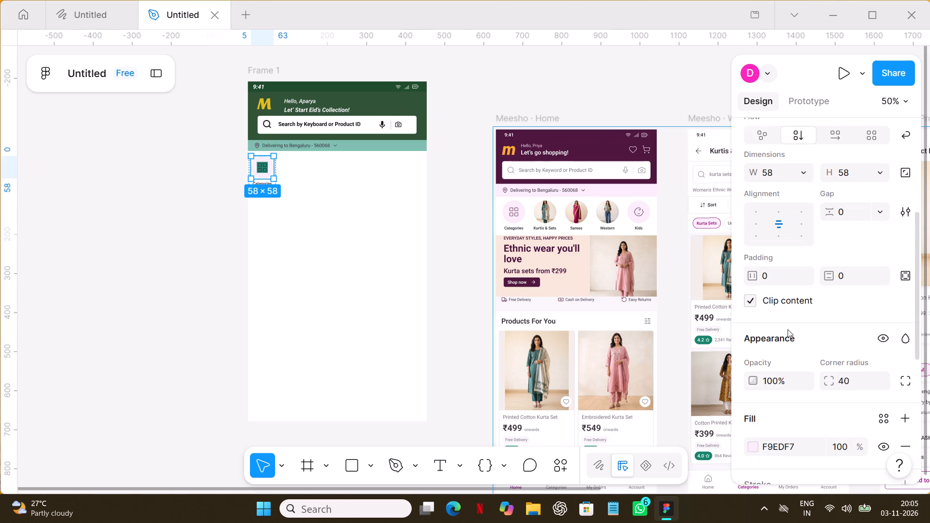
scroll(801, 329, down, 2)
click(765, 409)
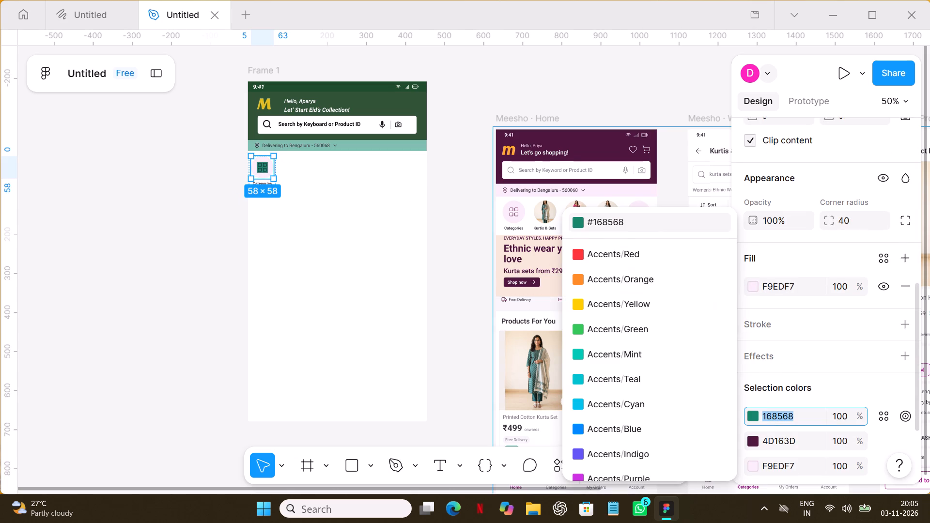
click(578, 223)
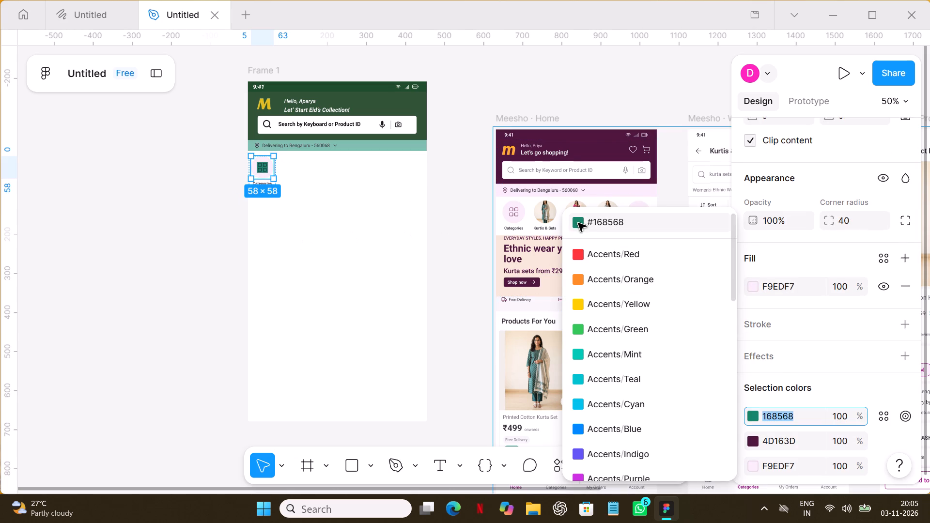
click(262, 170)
Delete the copied Categories item from Frame 1, both its icon circle and its text label.
click(267, 169)
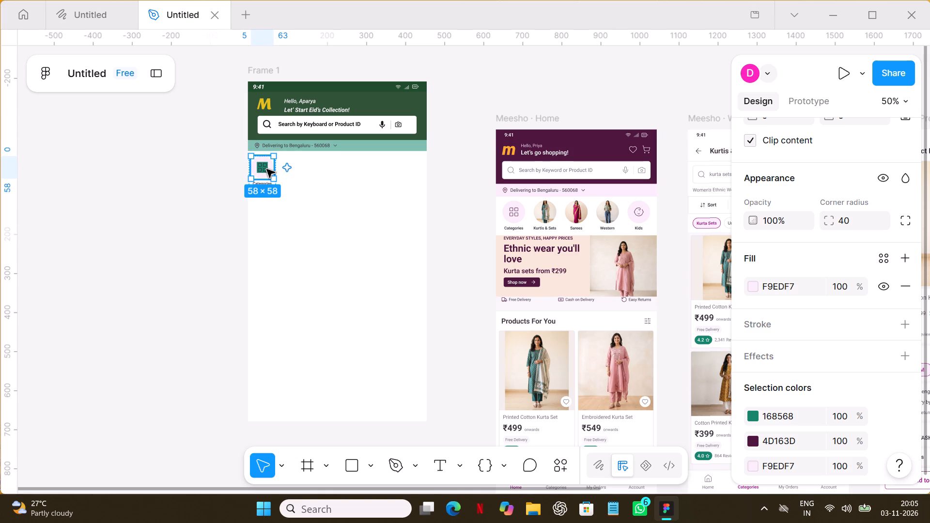
click(266, 169)
key(BackSpace)
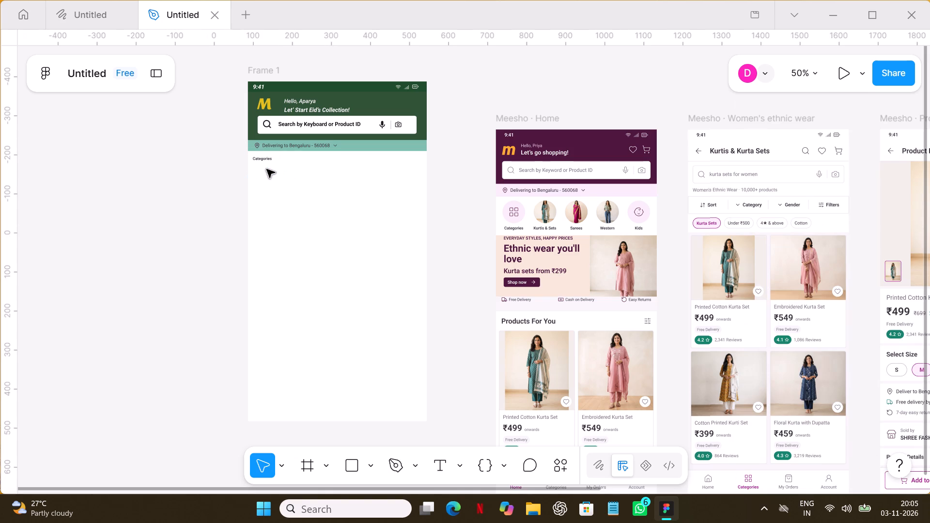
drag(264, 156, 230, 201)
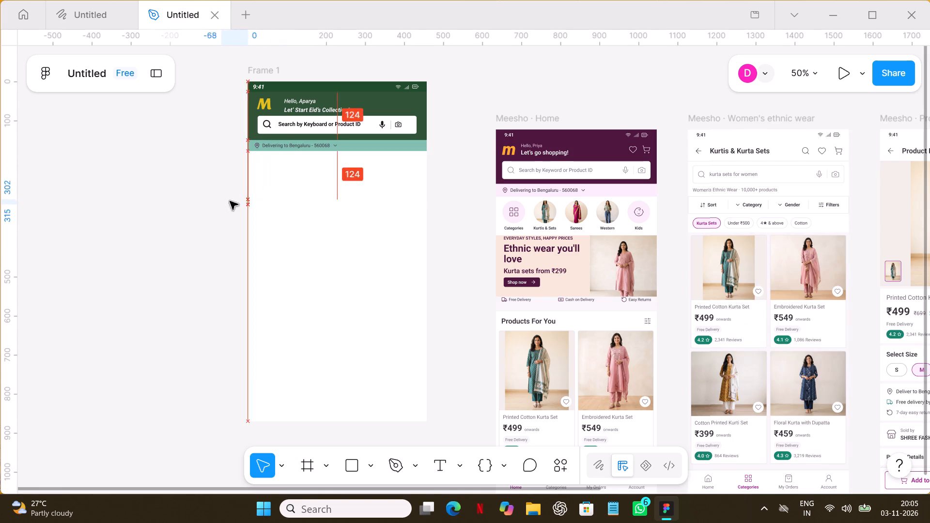
drag(230, 201, 187, 218)
key(BackSpace)
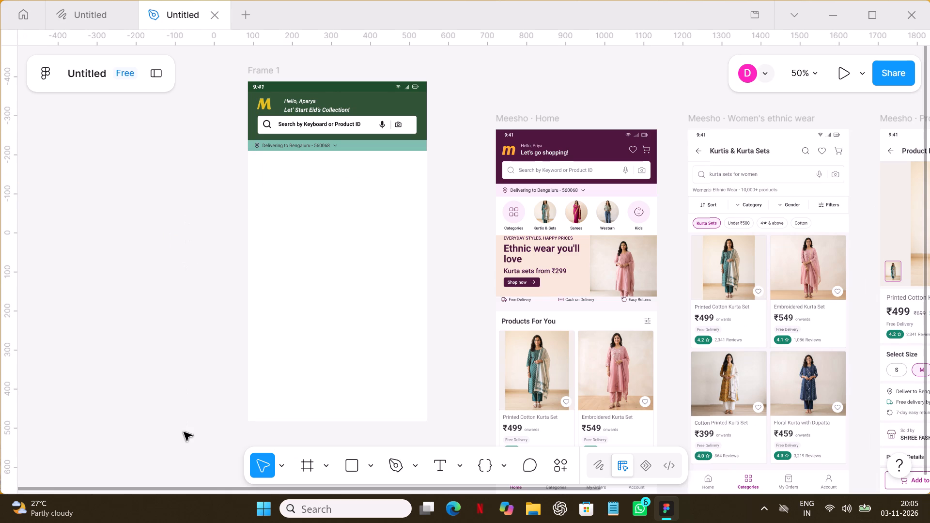
Switch to the Windows desktop and open the Kuro app.
click(929, 17)
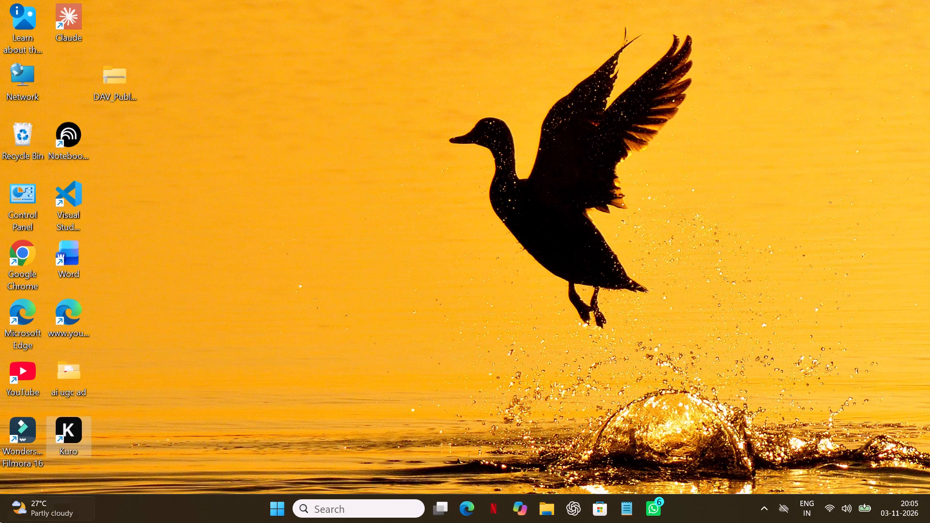
click(62, 426)
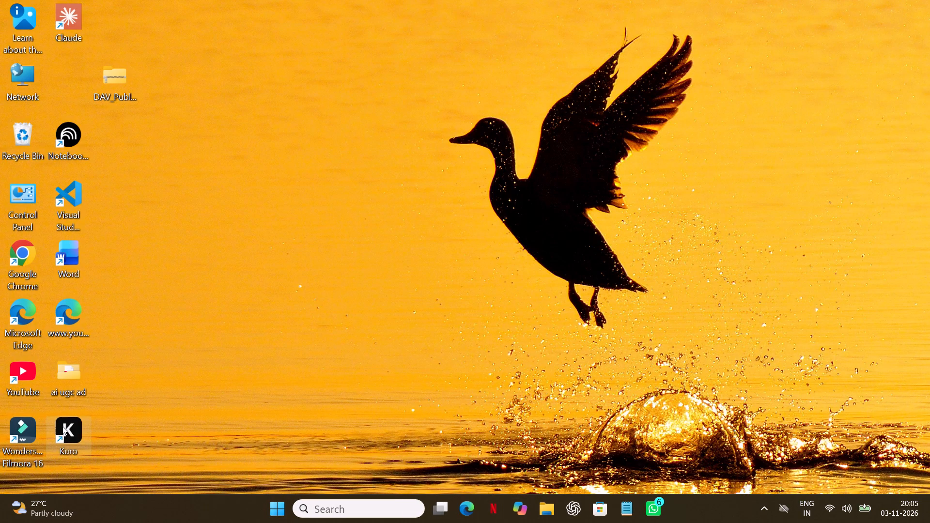
double_click(62, 426)
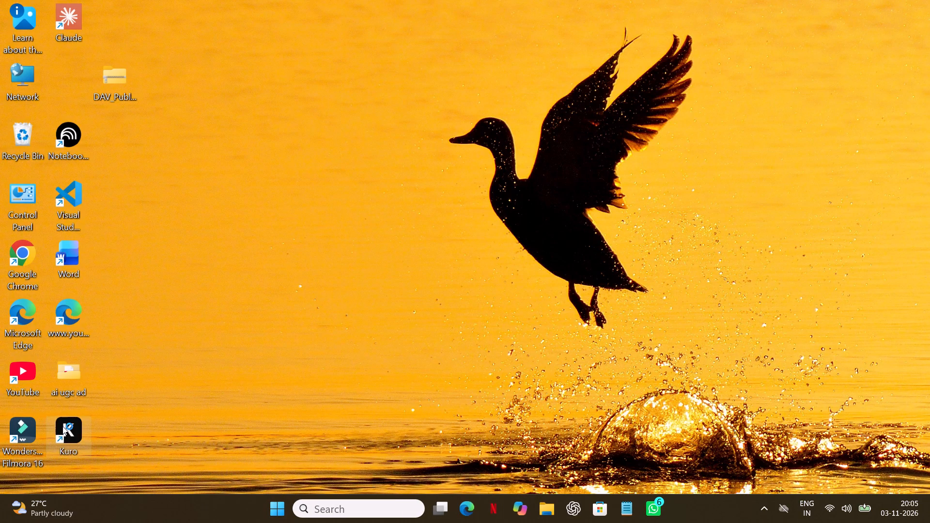